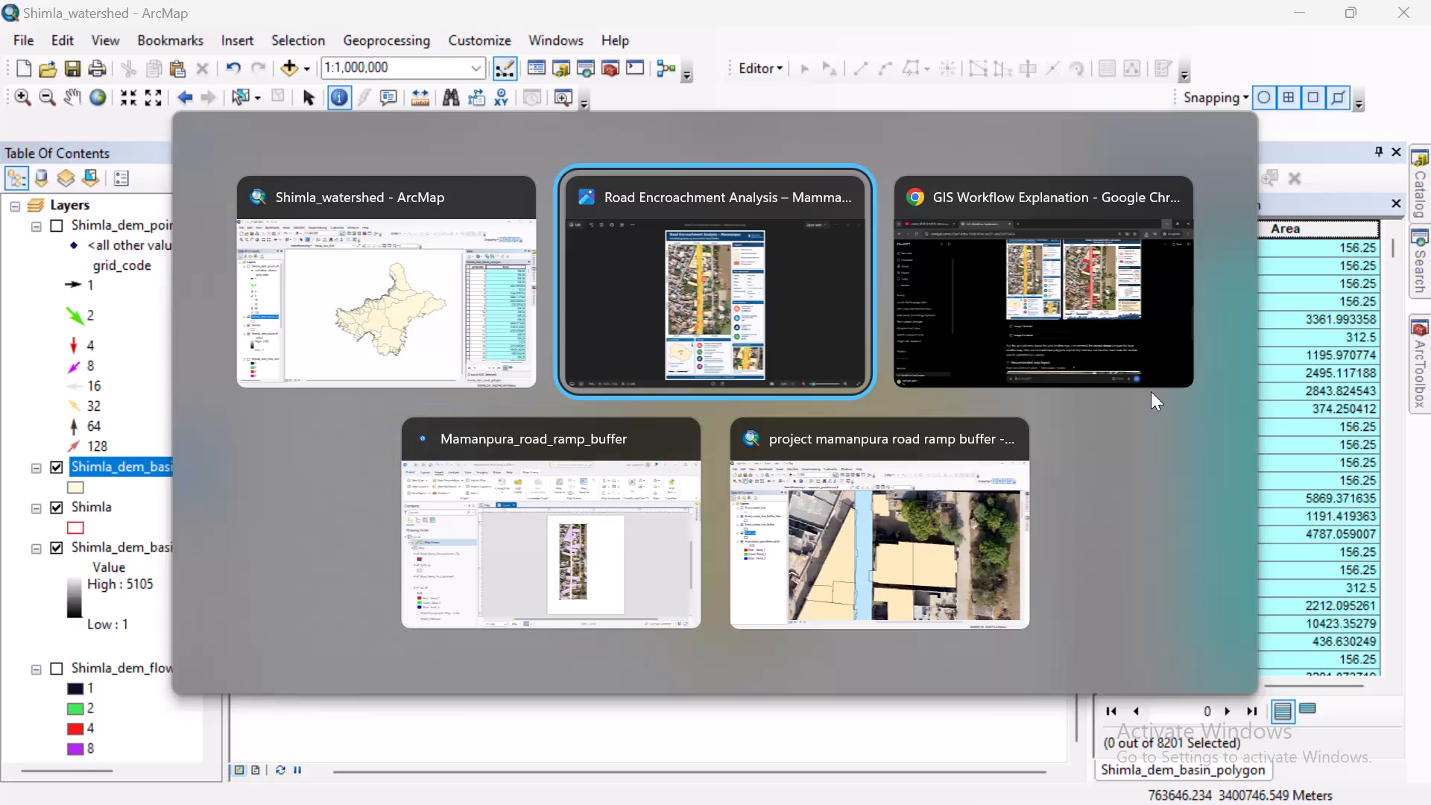
# Switch to the Shimla_watershed map document in ArcMap.
pyautogui.hscroll(-4, 1151, 391)
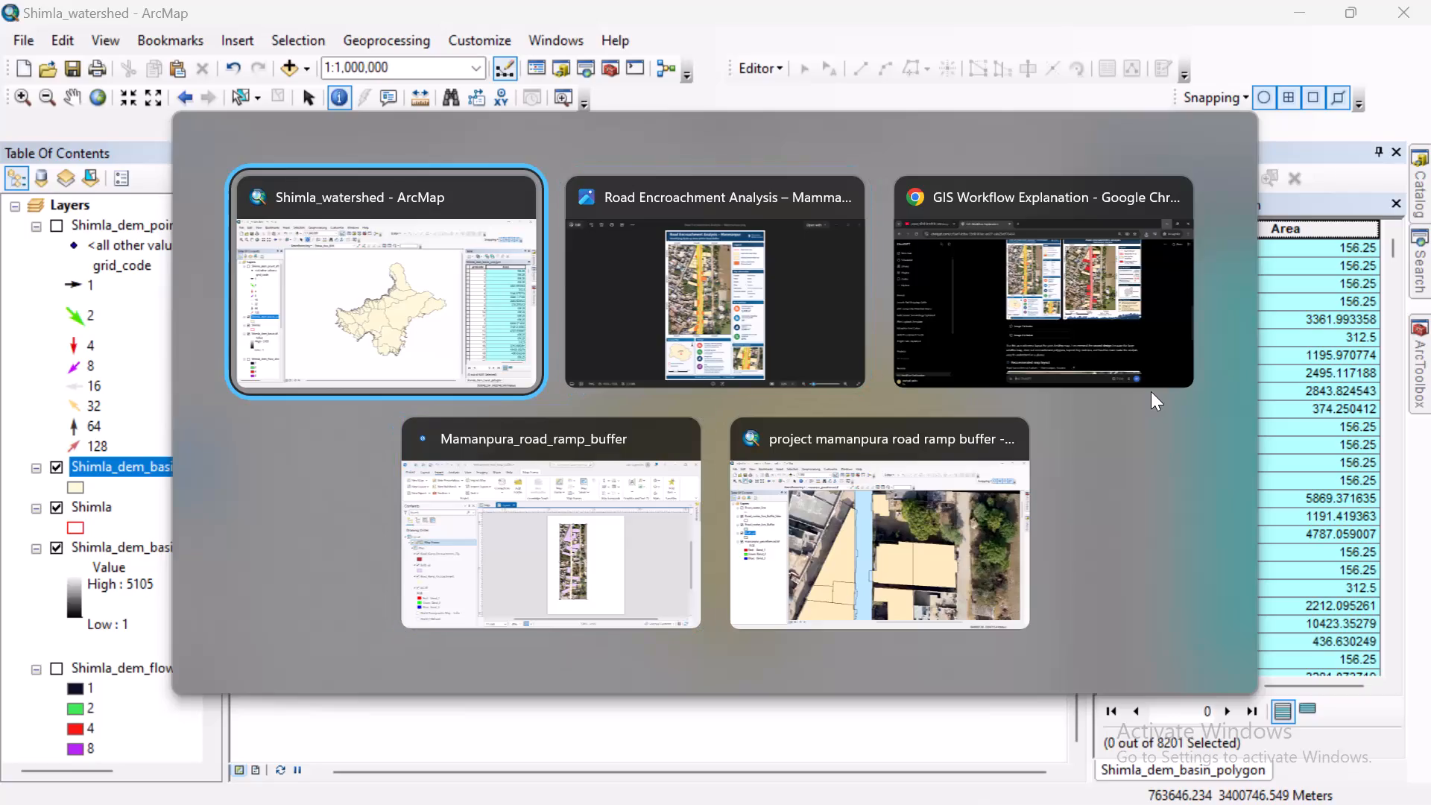
pyautogui.hscroll(-4, 1151, 391)
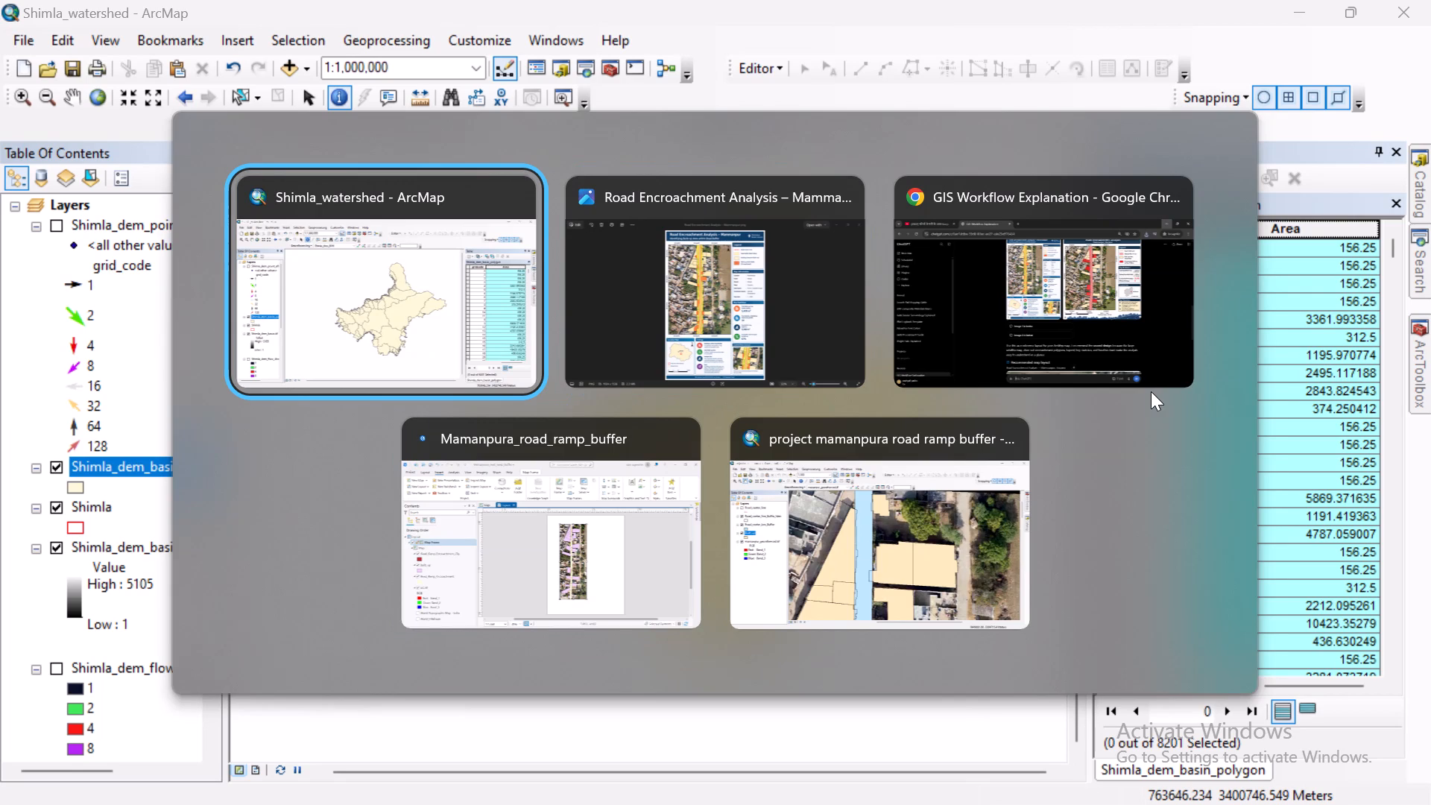
pyautogui.hscroll(-1, 1151, 391)
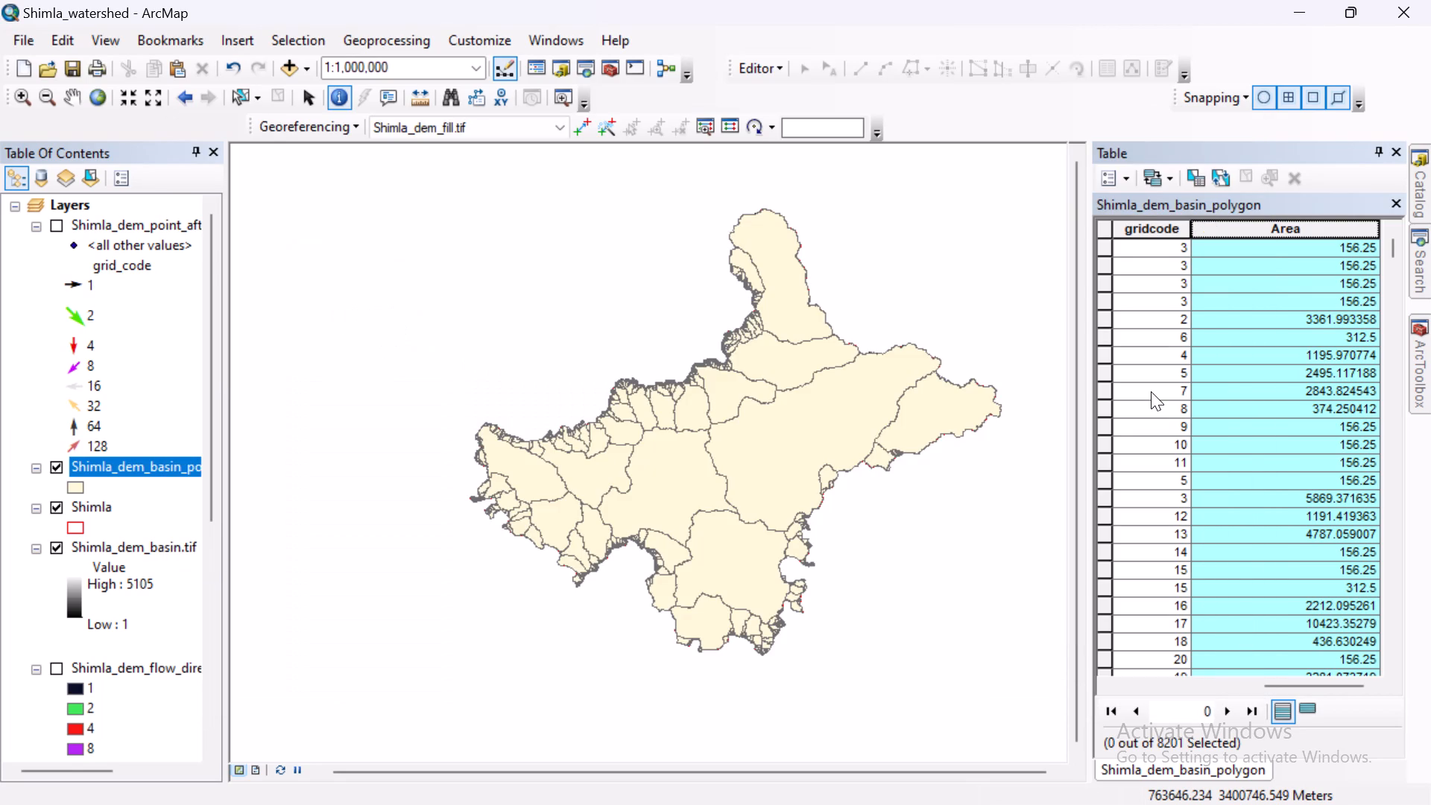
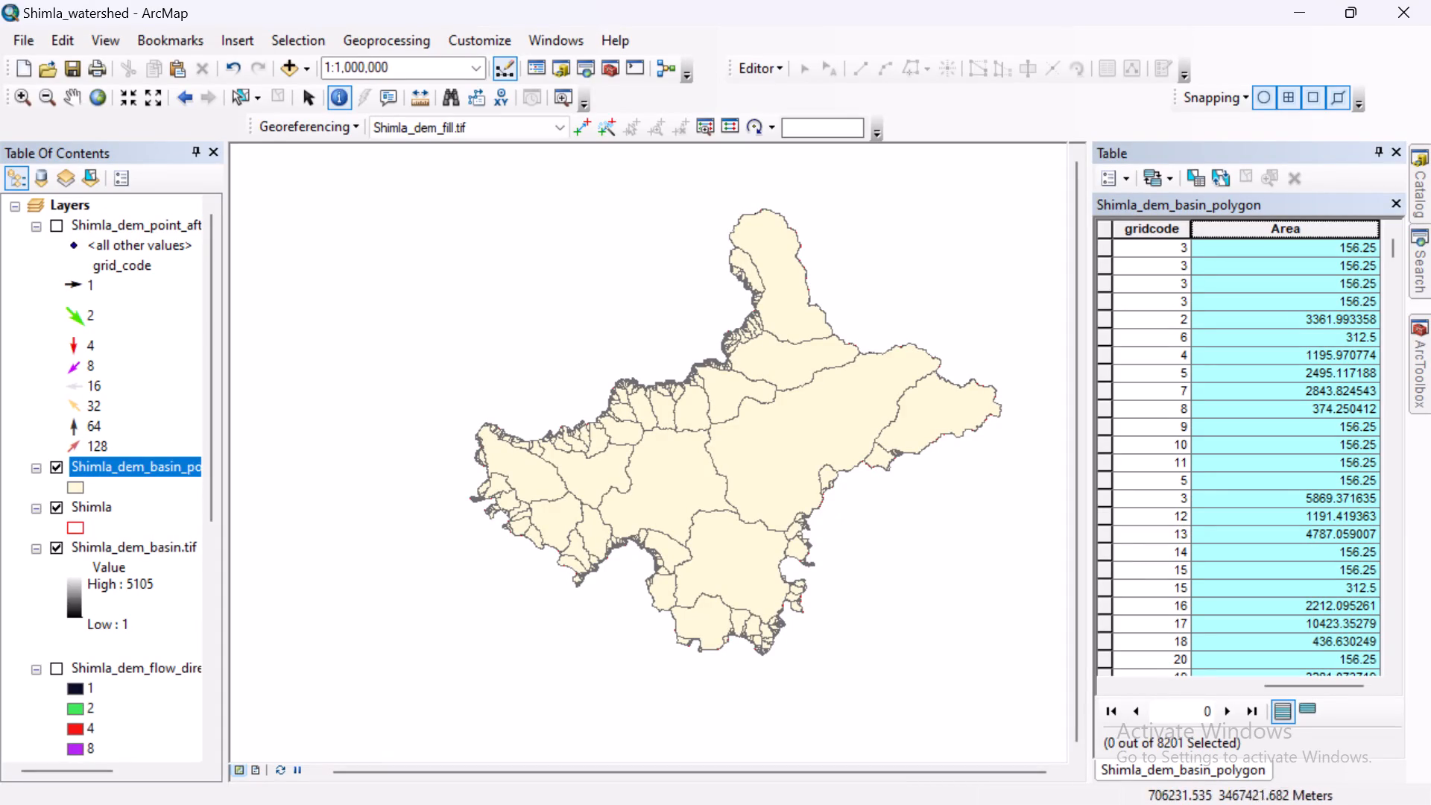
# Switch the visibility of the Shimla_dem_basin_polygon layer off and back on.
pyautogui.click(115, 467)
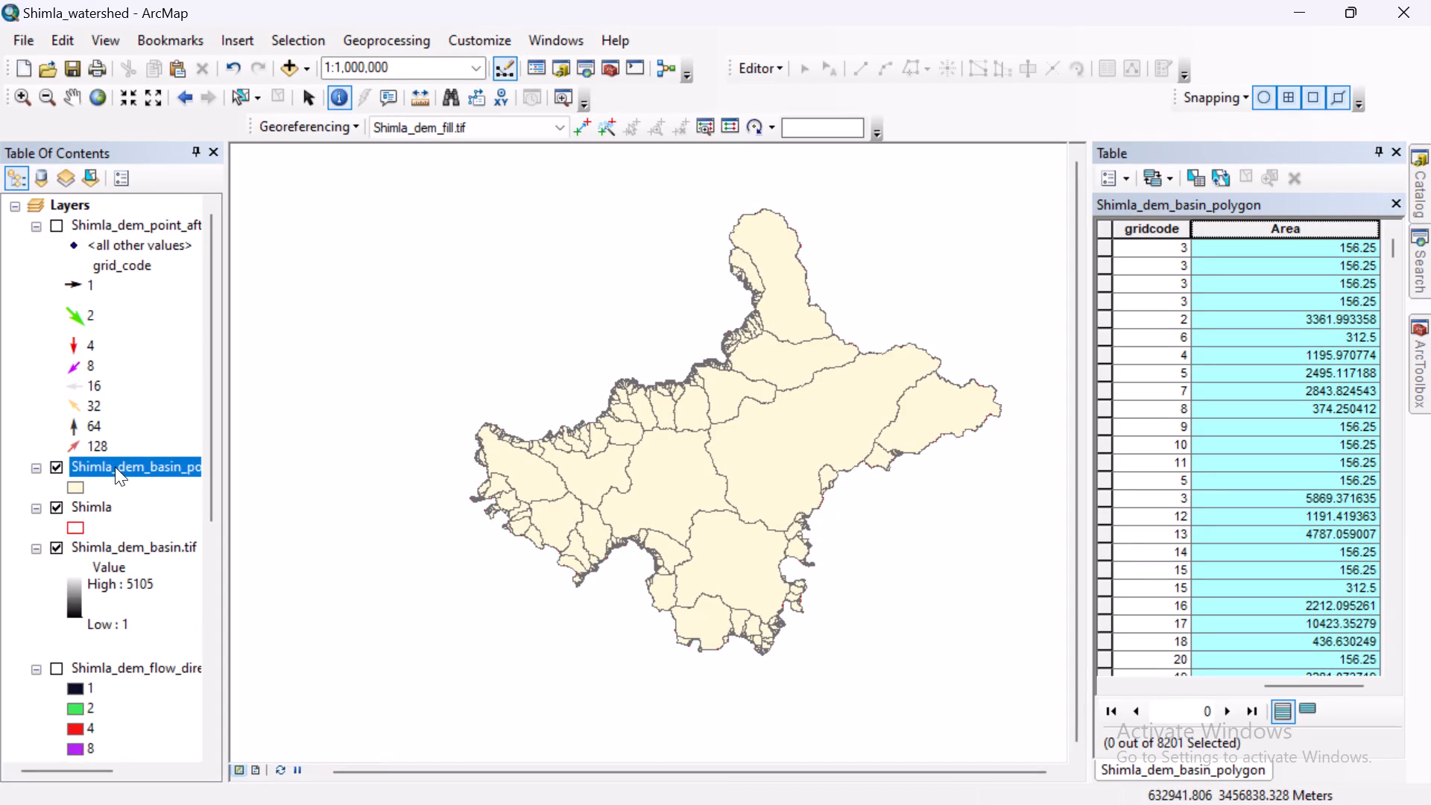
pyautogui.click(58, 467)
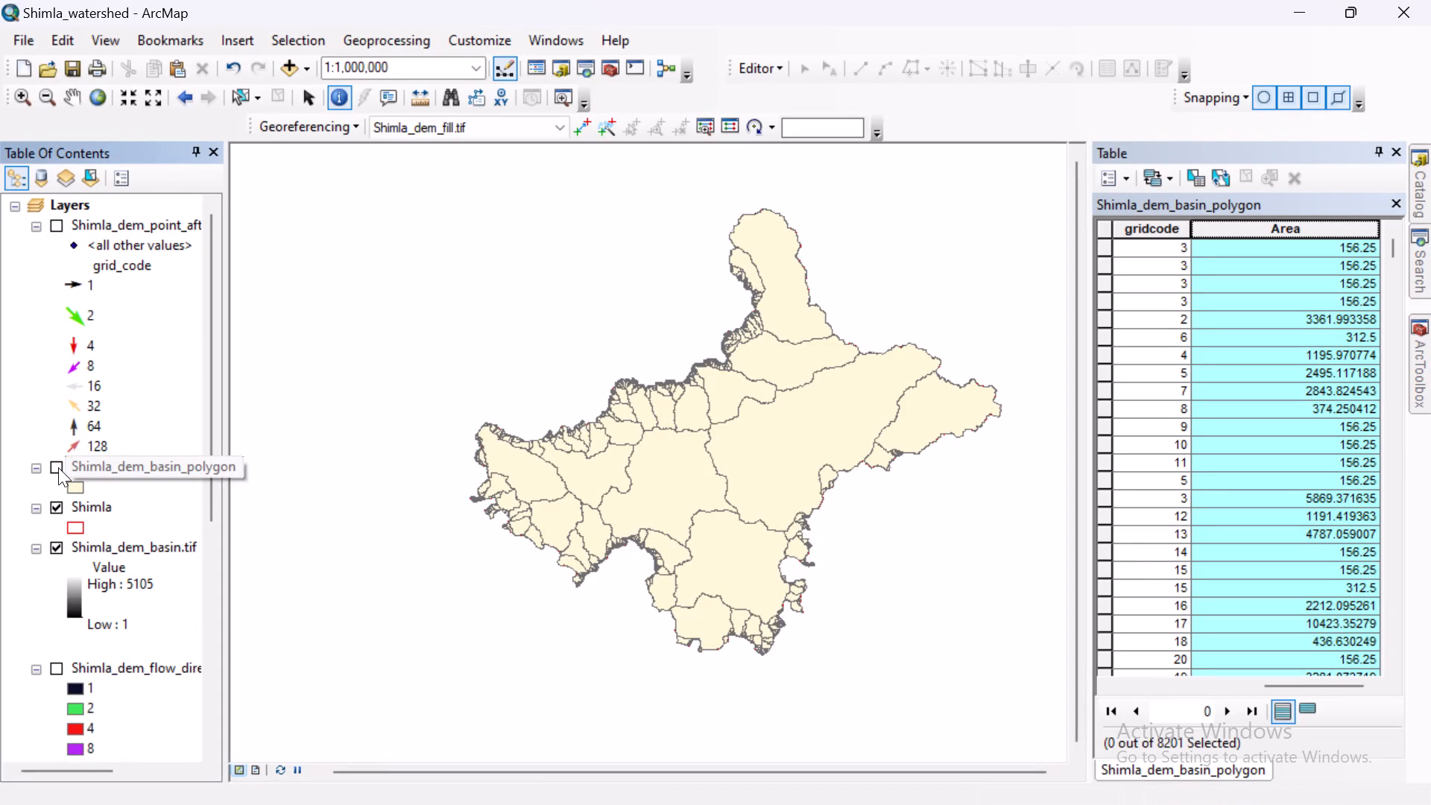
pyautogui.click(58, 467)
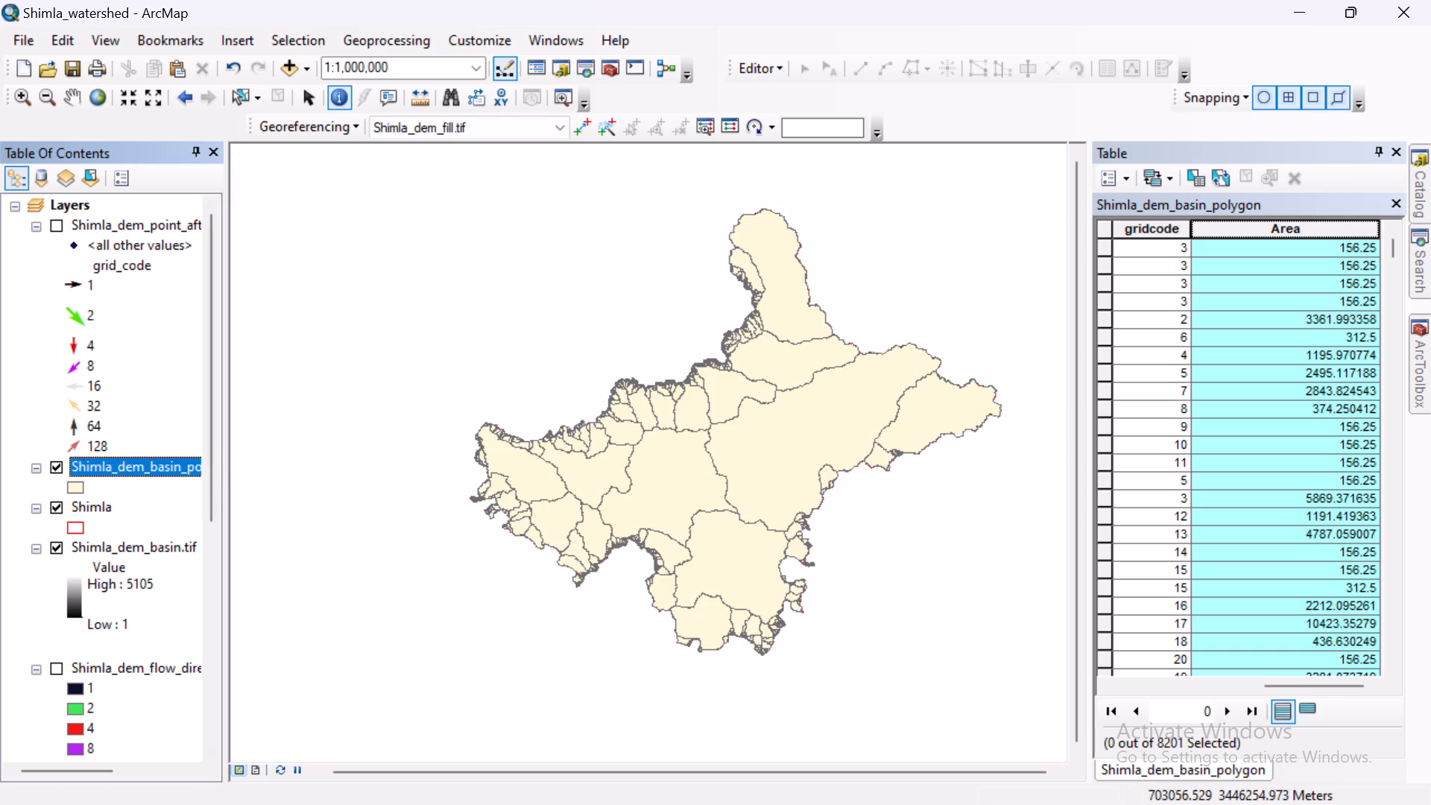
# Open the attribute table of the Shimla_dem_basin_polygon layer and look through its fields and records down to the last row.
pyautogui.rightClick(111, 469)
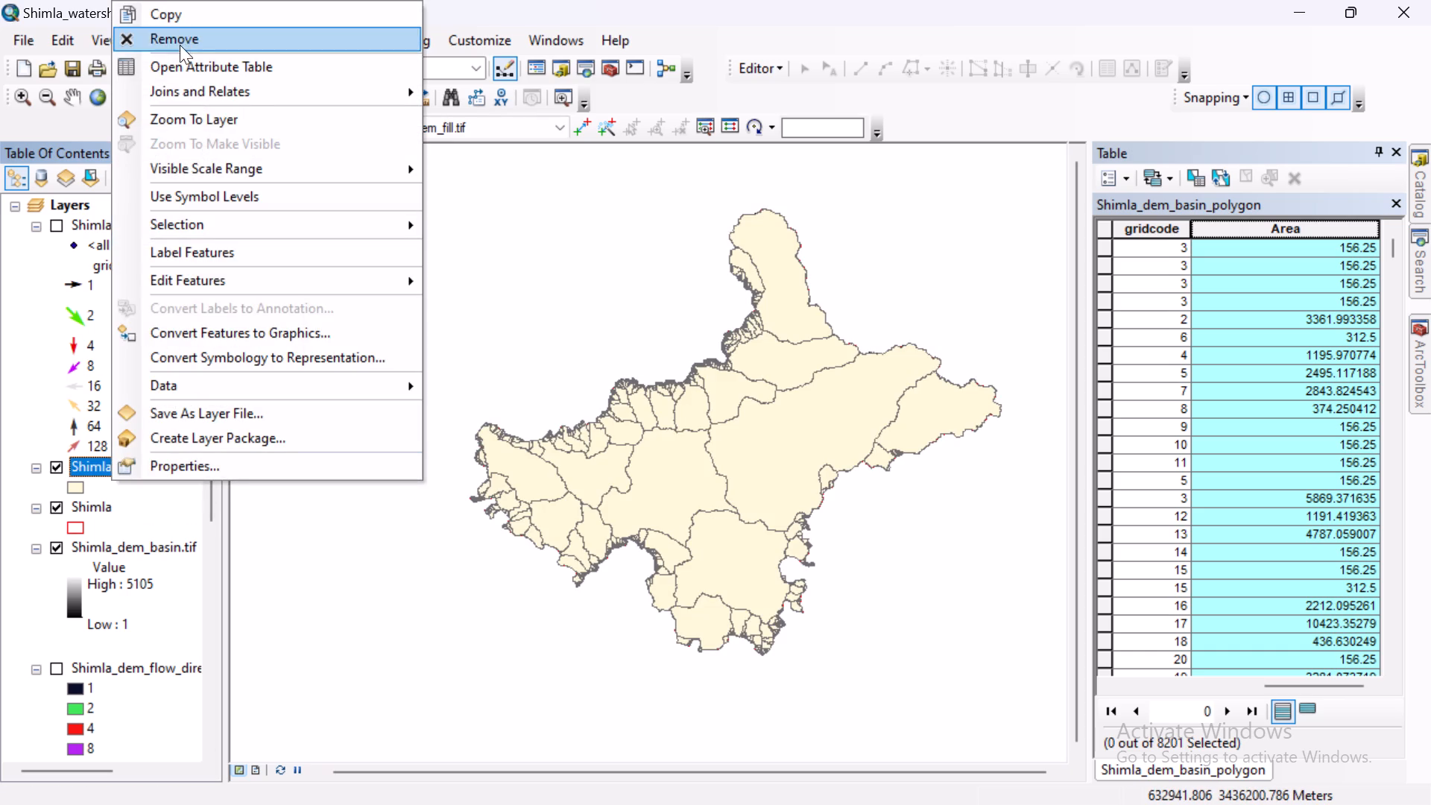
pyautogui.click(188, 63)
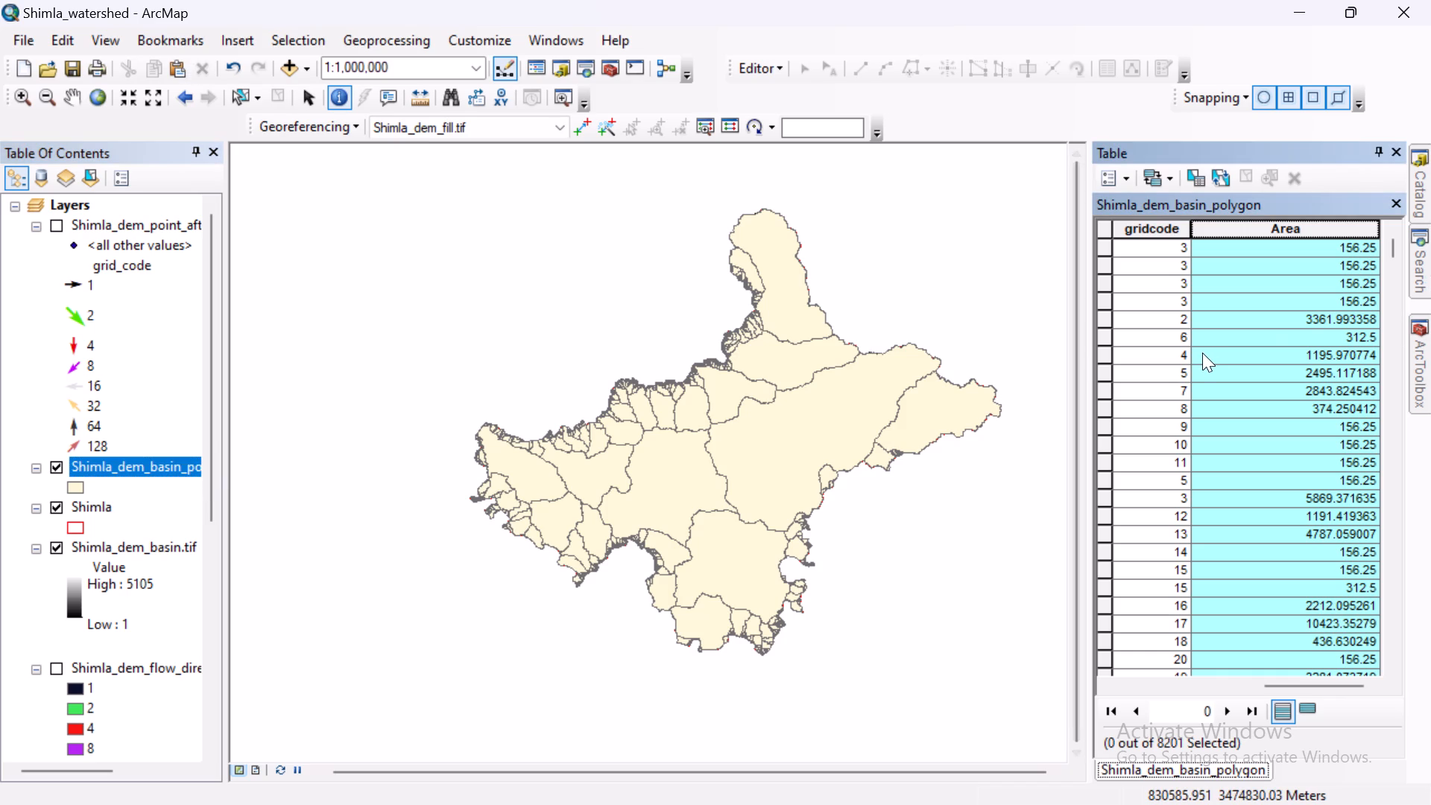
pyautogui.hscroll(2, 1203, 353)
pyautogui.moveTo(1394, 244); pyautogui.dragTo(1430, 804)
pyautogui.moveTo(1334, 686); pyautogui.dragTo(1137, 704)
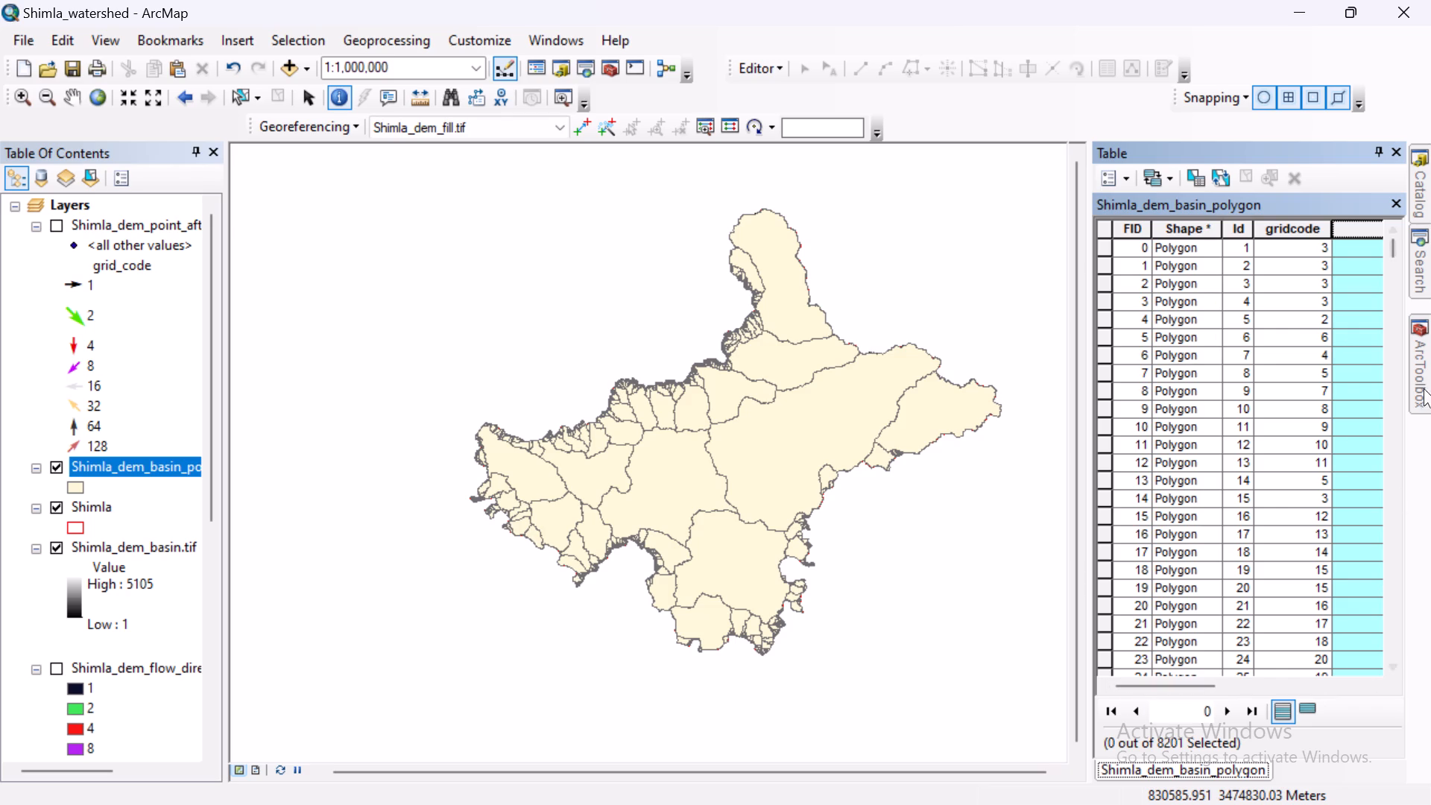
pyautogui.moveTo(1396, 252); pyautogui.dragTo(1412, 480)
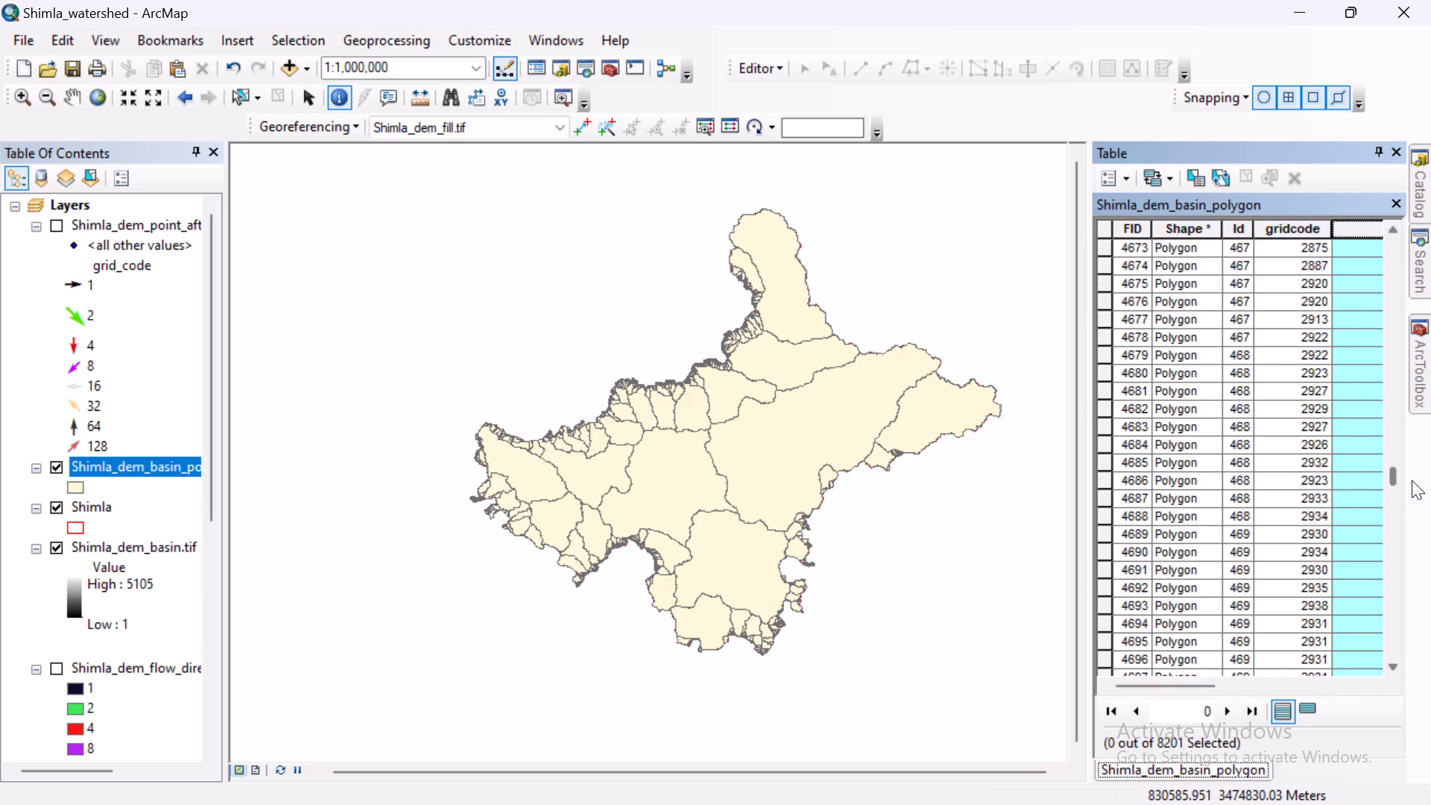
pyautogui.moveTo(1412, 480); pyautogui.dragTo(1430, 707)
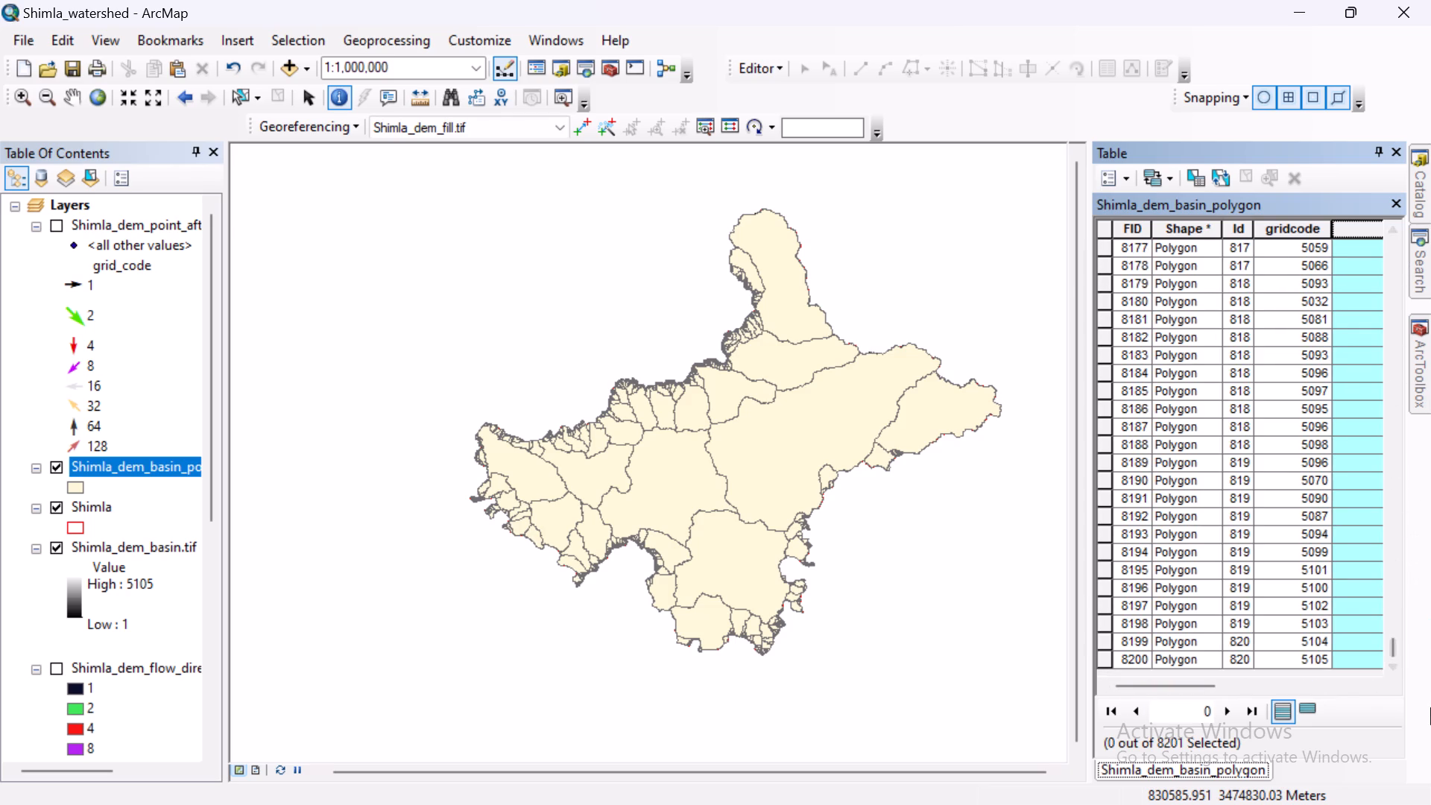
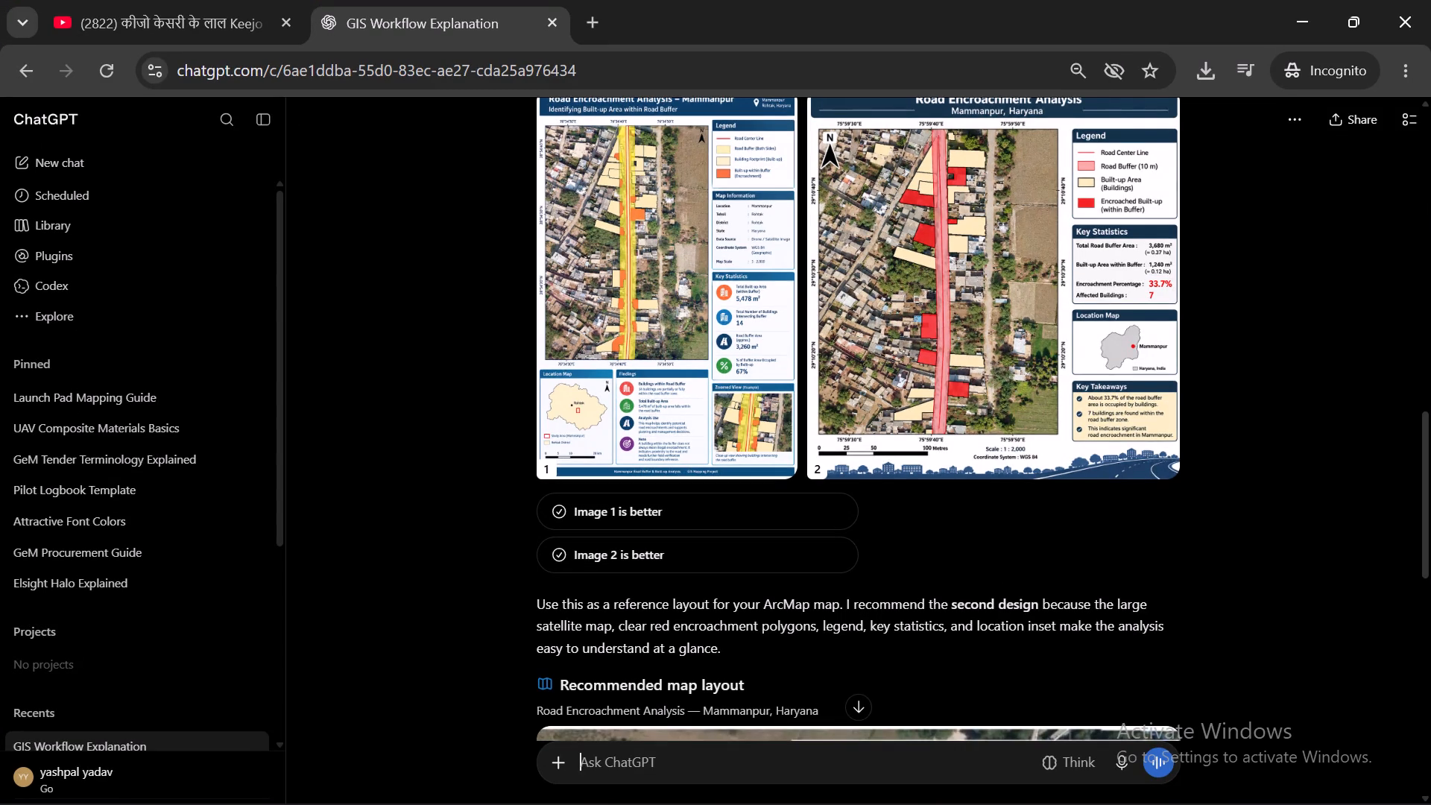
# Search Google for "dmo polit" in a new browser tab.
pyautogui.click(590, 22)
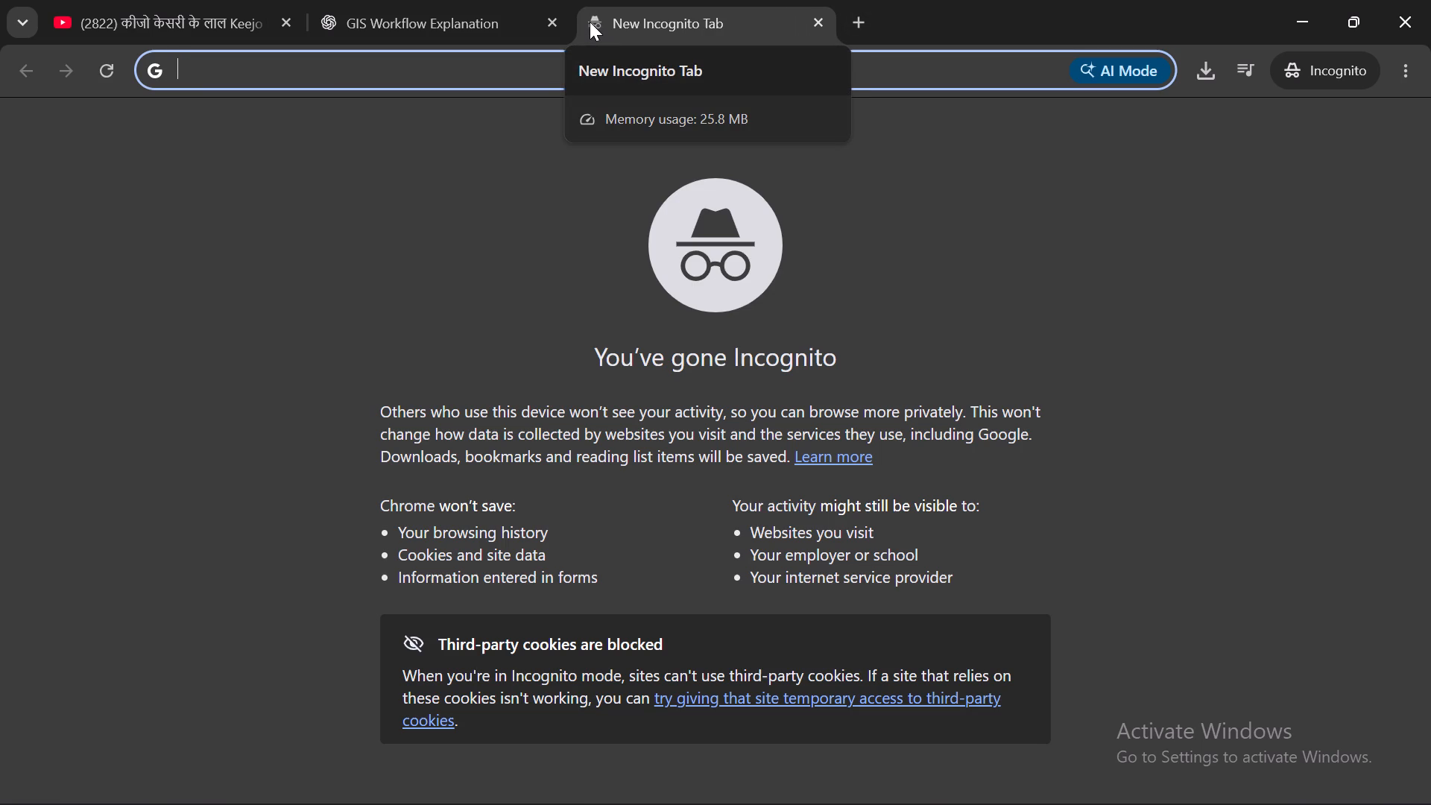
pyautogui.write('dmo')
pyautogui.press('space')
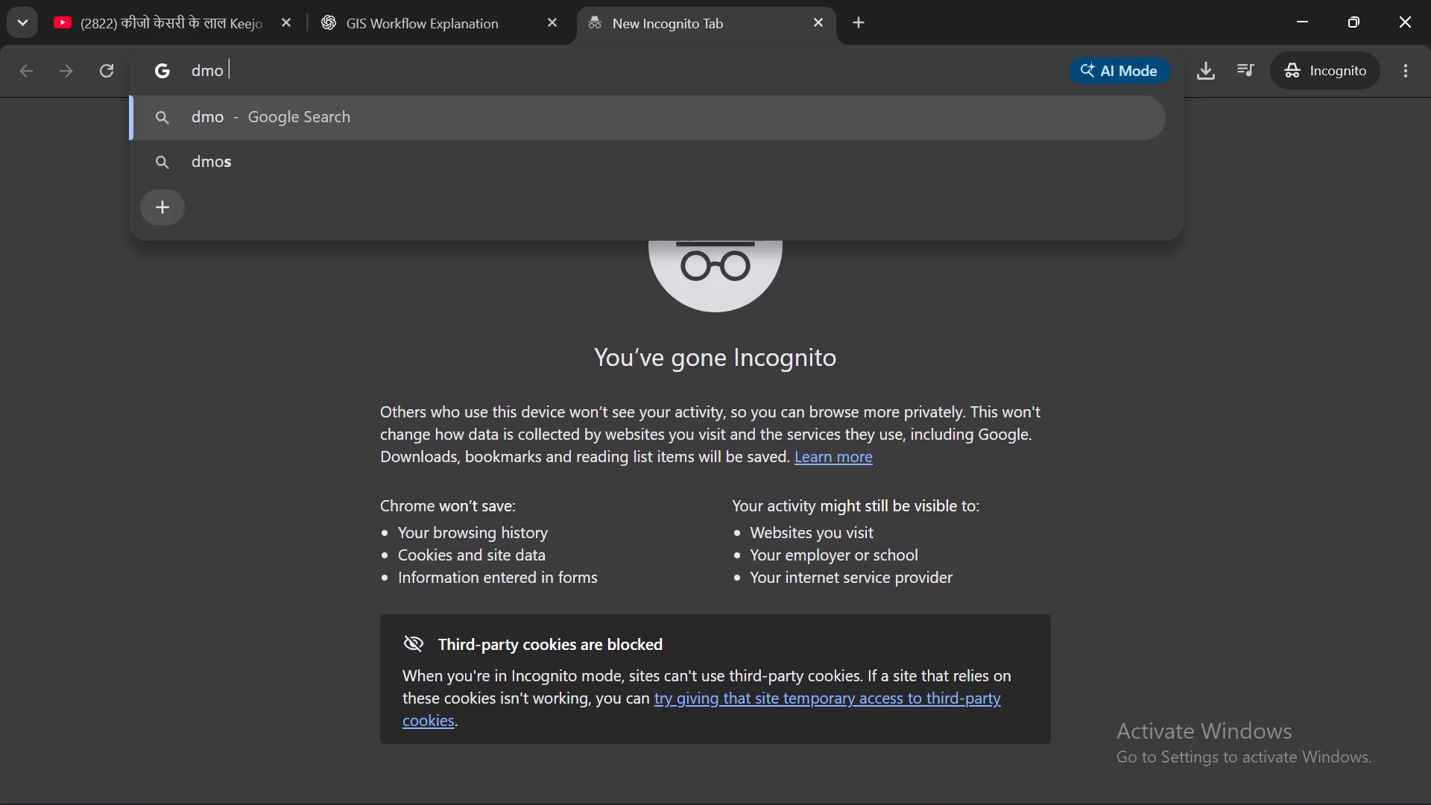
pyautogui.write('poli')
pyautogui.press('t')
pyautogui.press('Return')
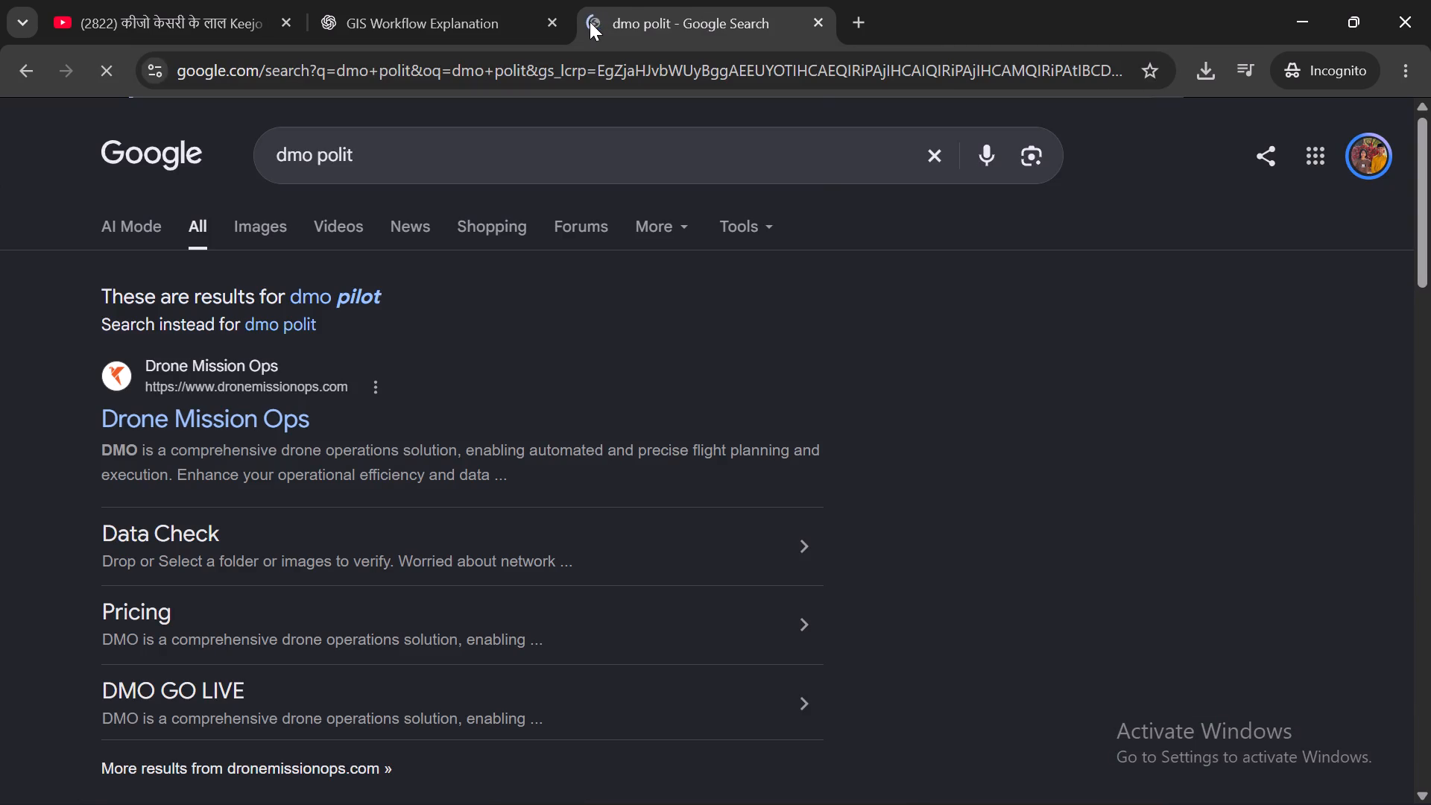
pyautogui.hscroll(2, 590, 22)
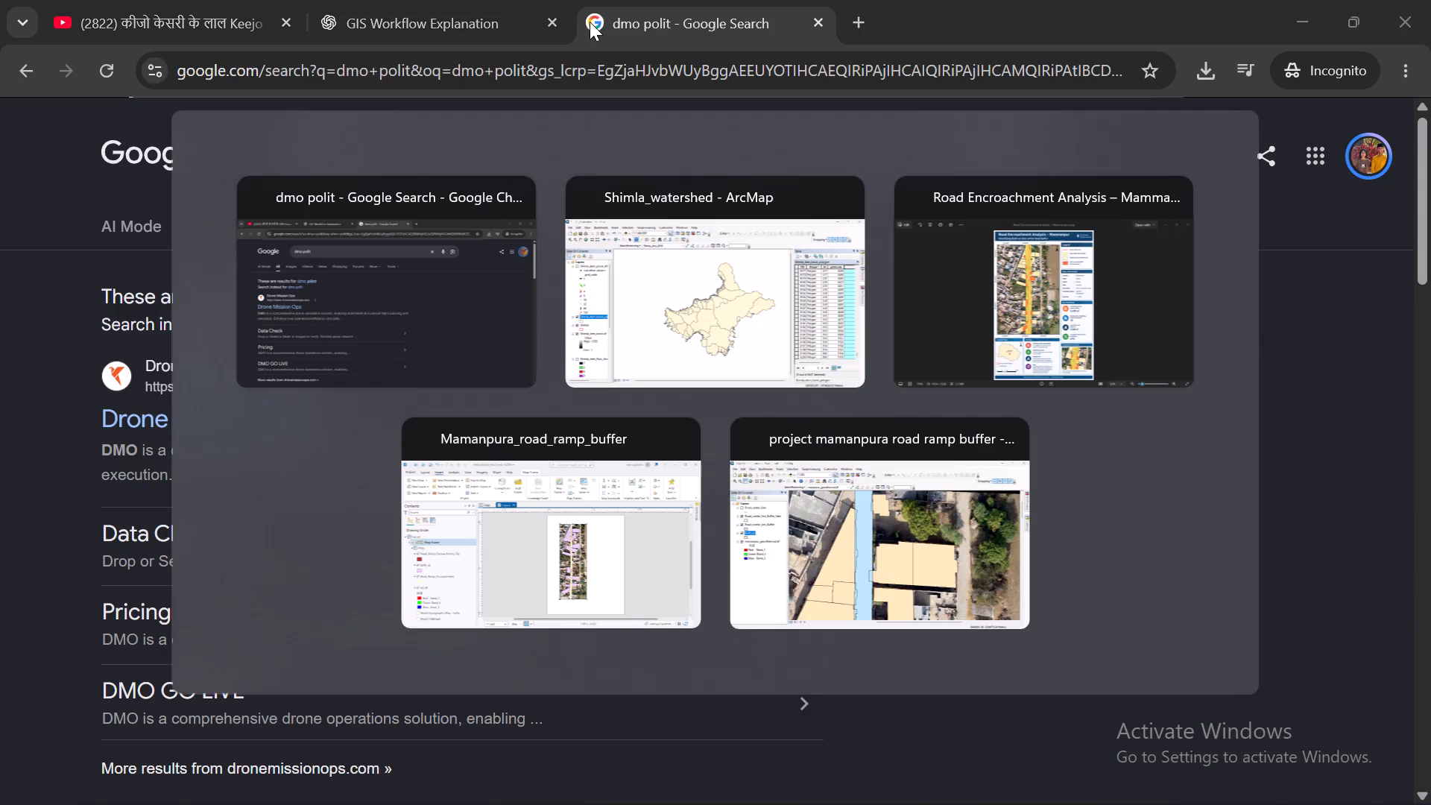
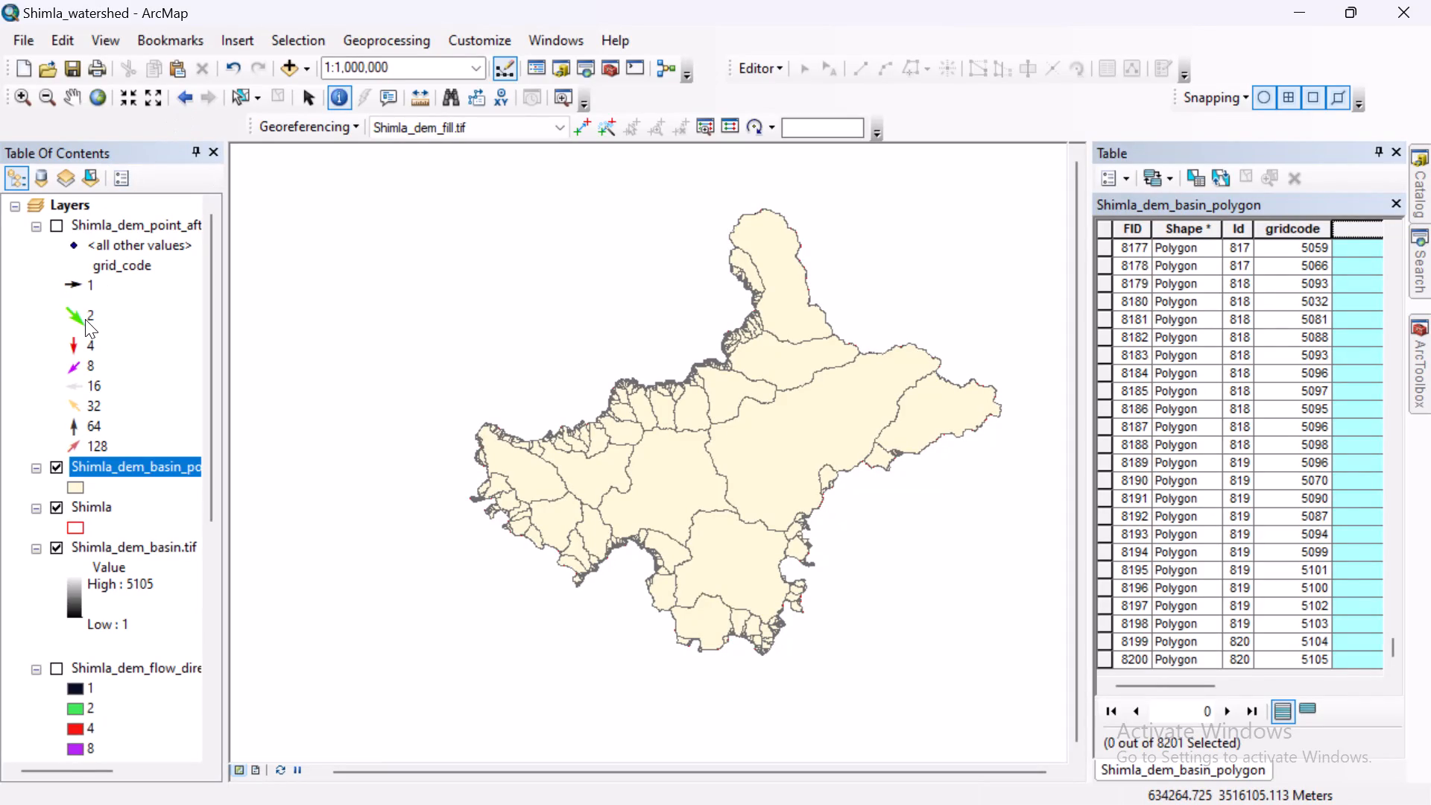
# Briefly display the Shimla_dem_point_after_resample_1500 layer to view its flow arrows on the map, leaving it hidden.
pyautogui.click(57, 223)
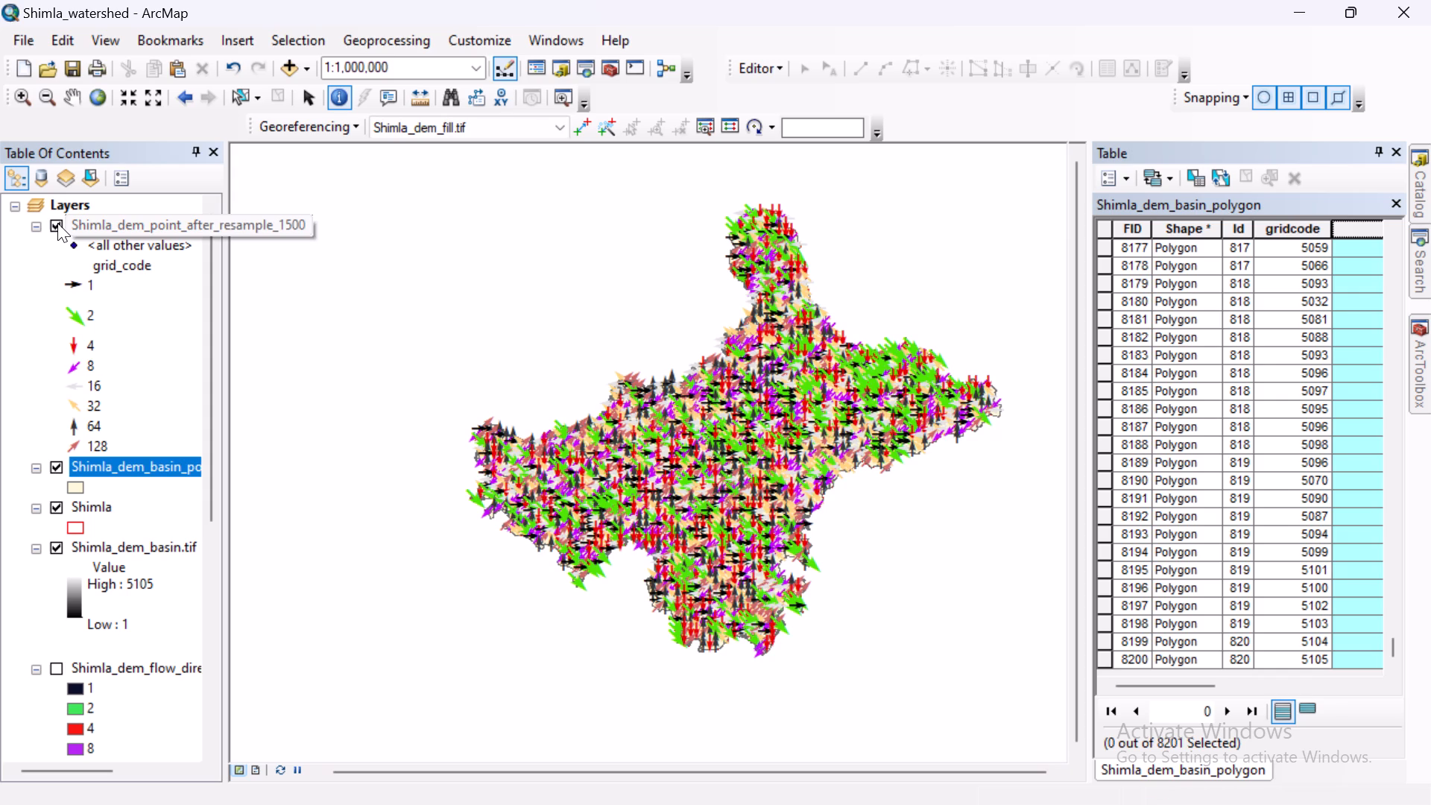
pyautogui.click(57, 223)
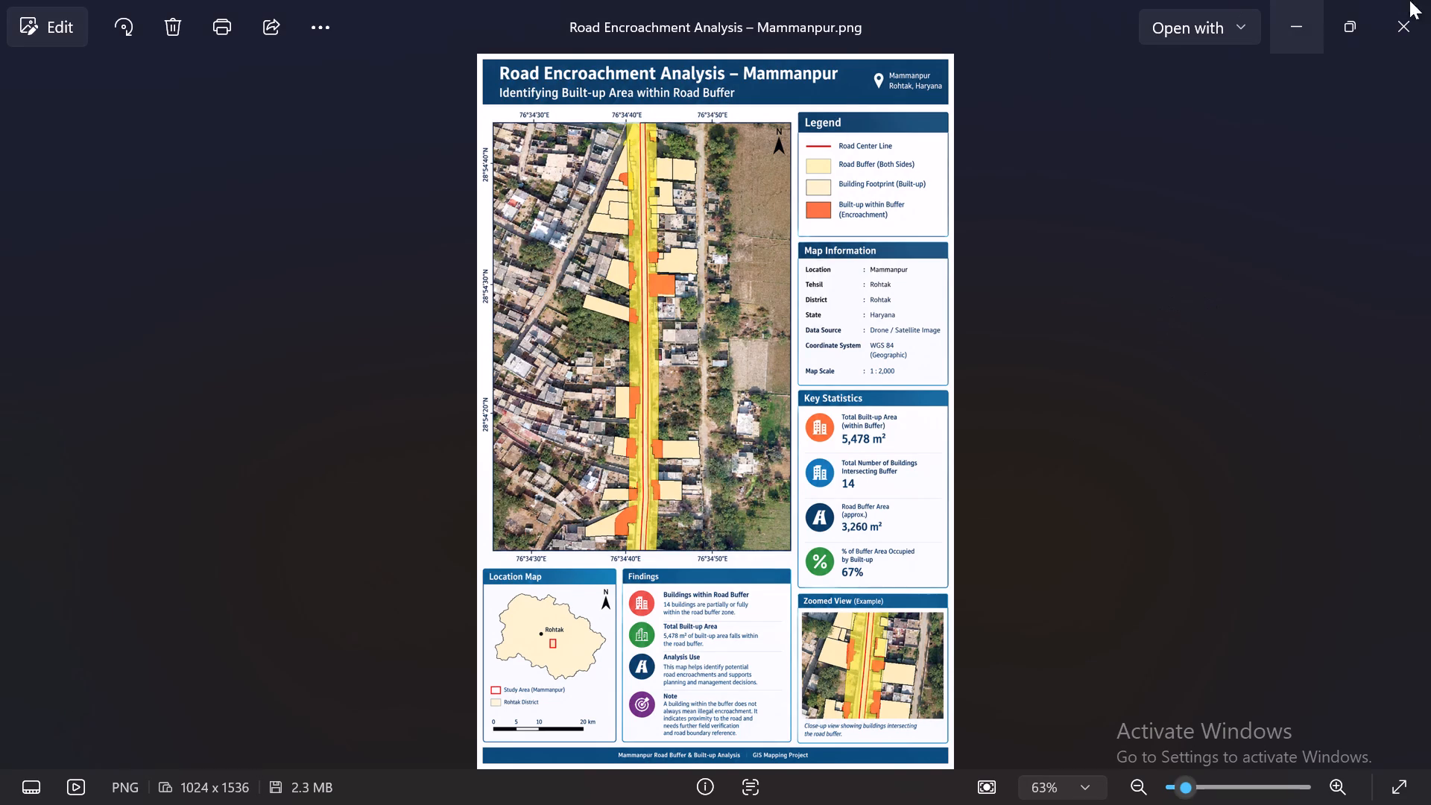
# Minimize the Road Encroachment Analysis – Mammanpur image to return to the ArcMap project.
pyautogui.click(1298, 0)
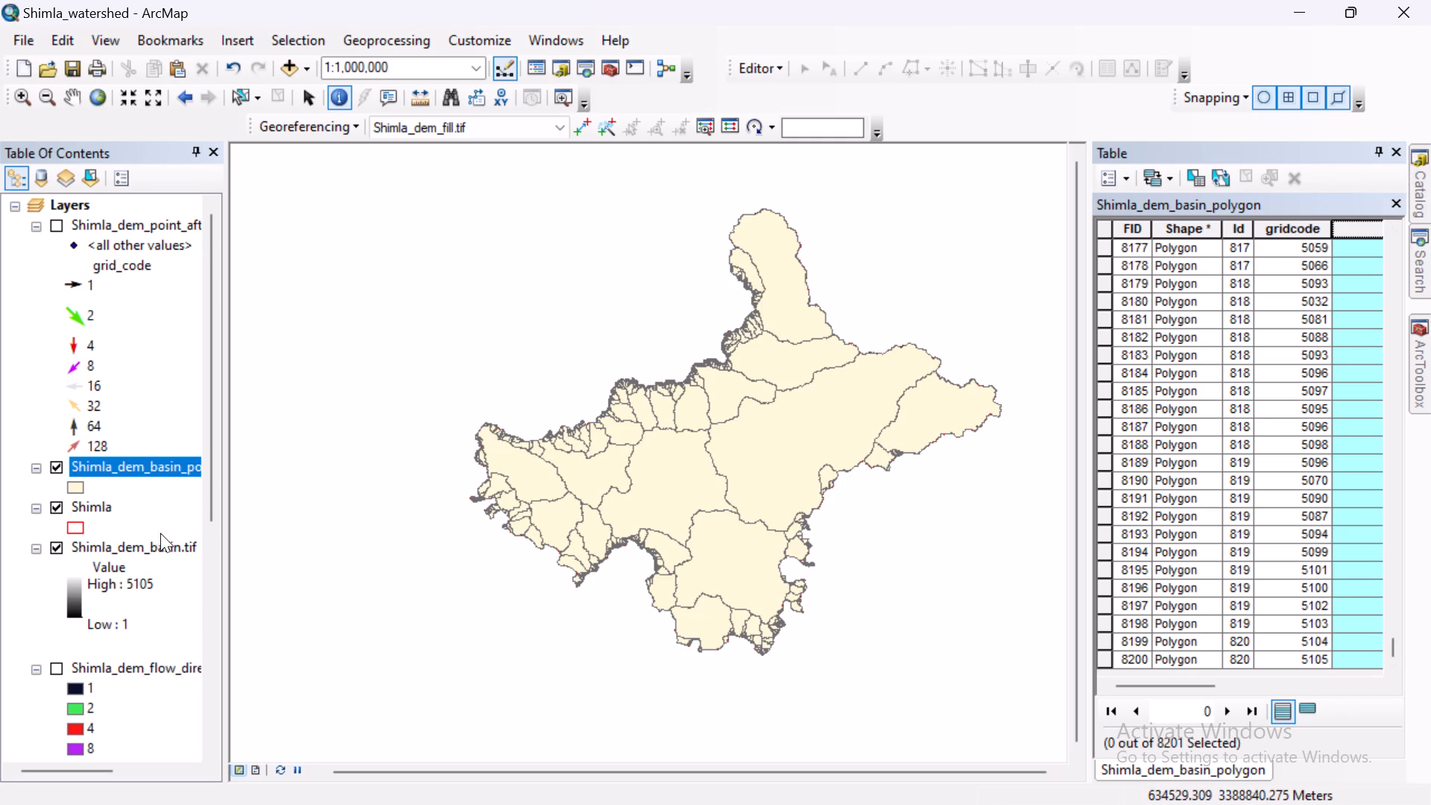
# Hide the basin polygon layer and Shimla_dem_basin.tif, and display Shimla_dem_flow_direction.tif with the Shimla boundary.
pyautogui.scroll(3, 153, 505)
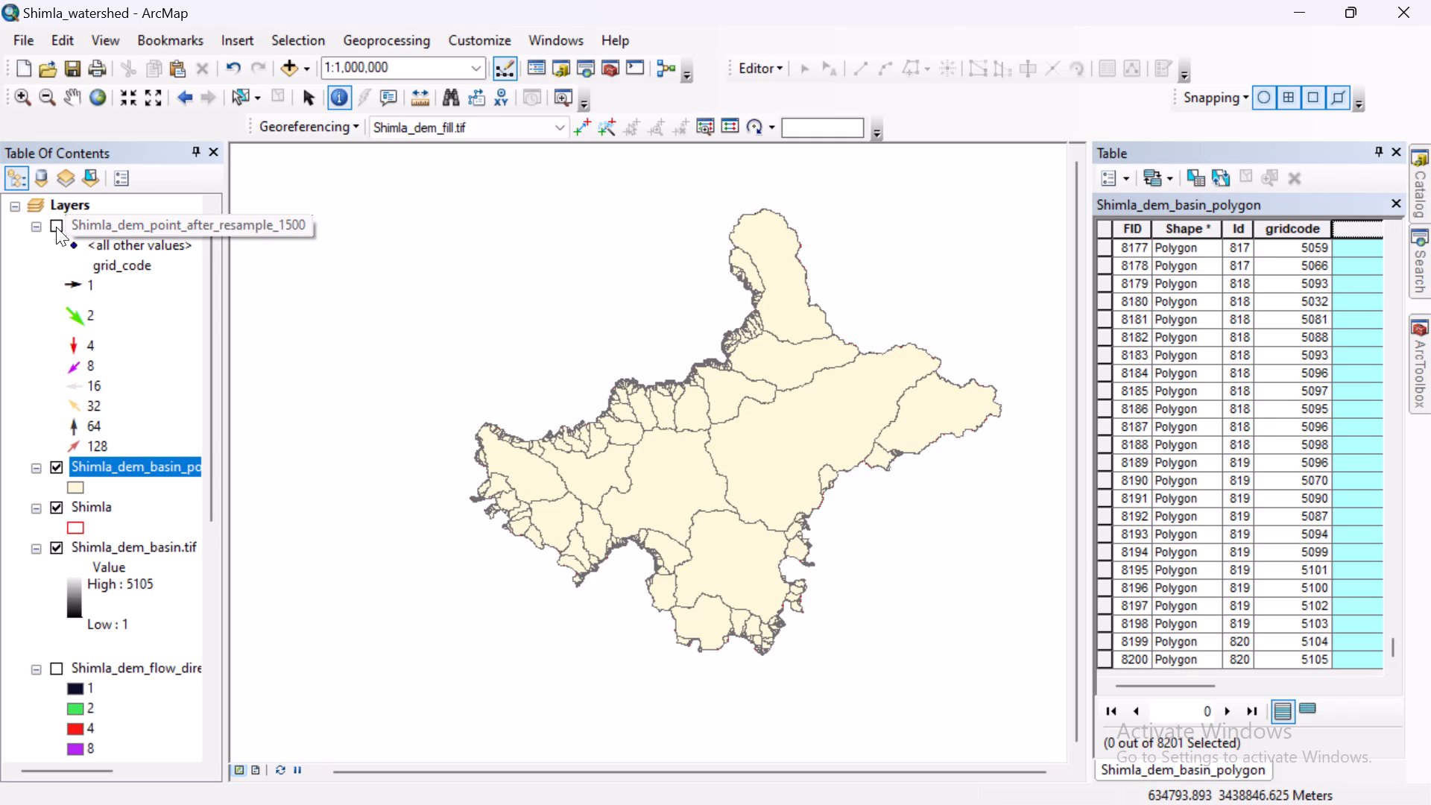
pyautogui.click(55, 468)
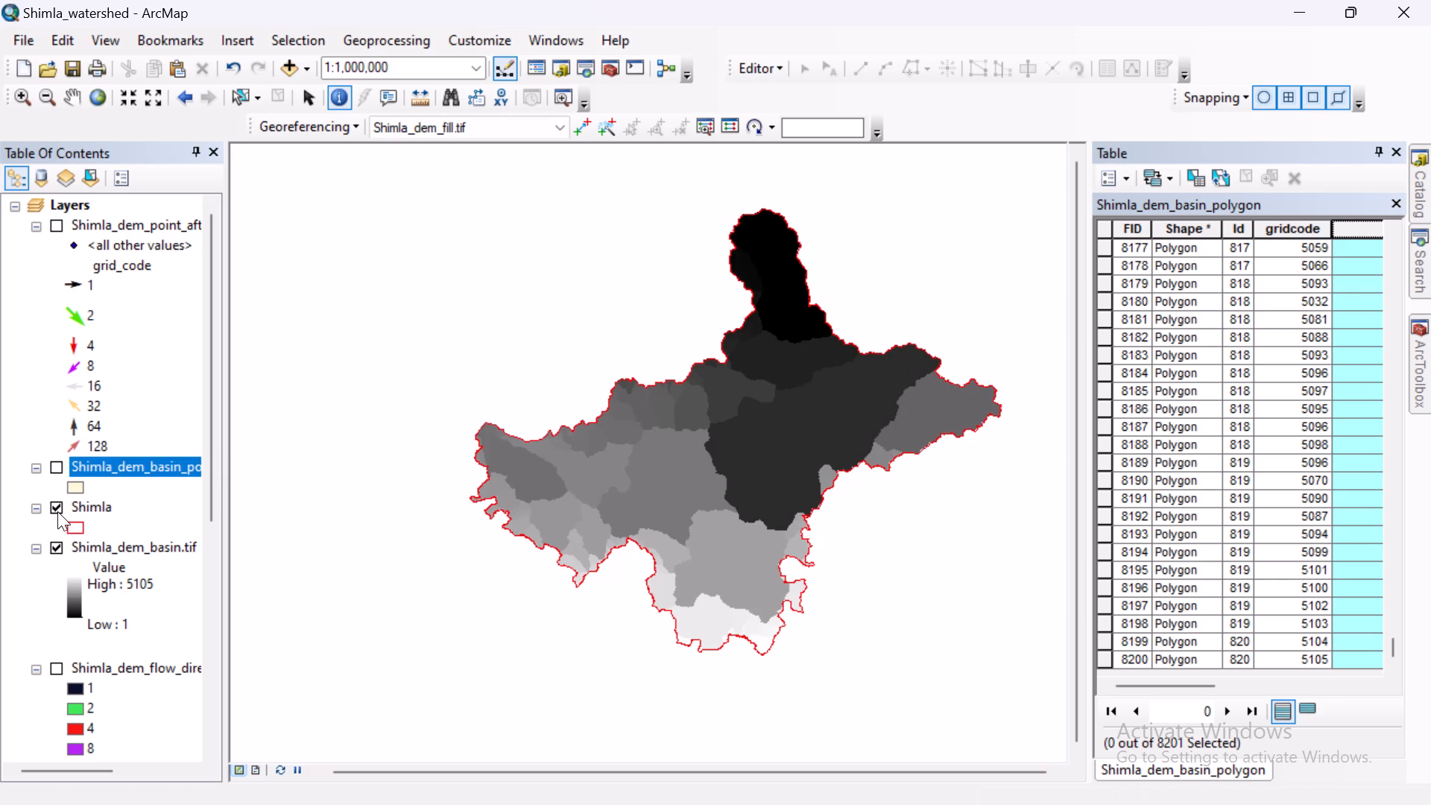
pyautogui.click(54, 551)
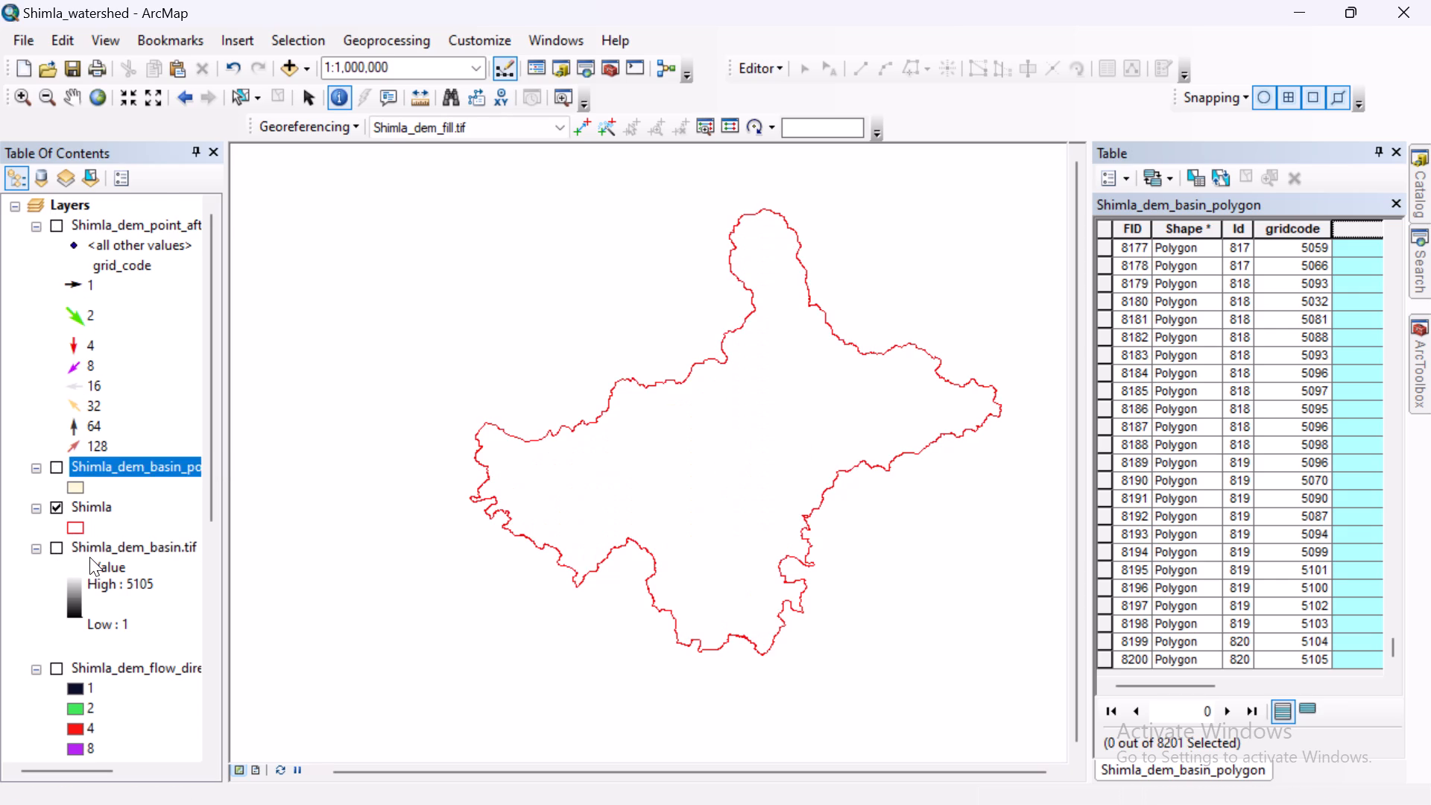
pyautogui.scroll(-1, 89, 557)
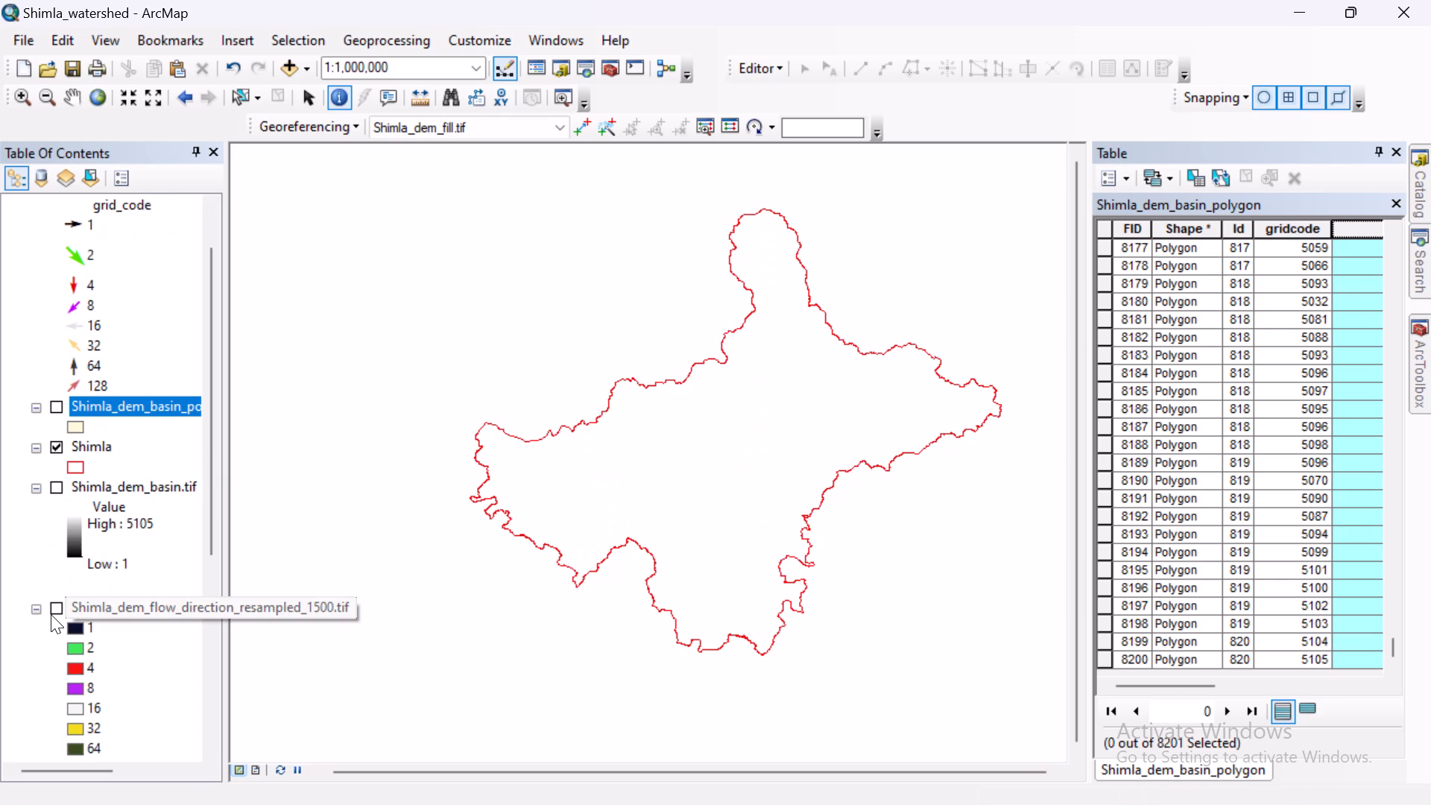
pyautogui.click(51, 614)
pyautogui.click(51, 614)
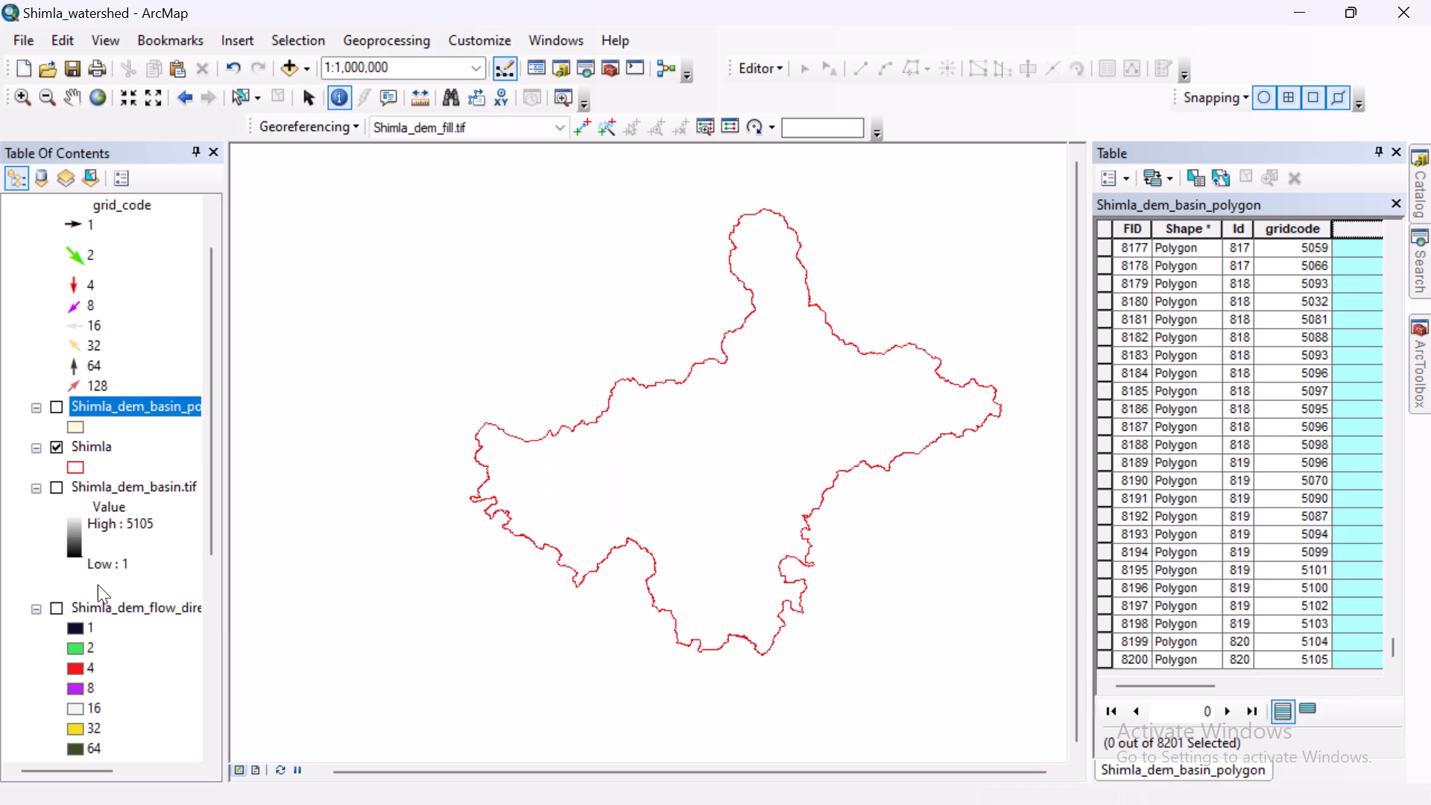
pyautogui.scroll(-3, 98, 584)
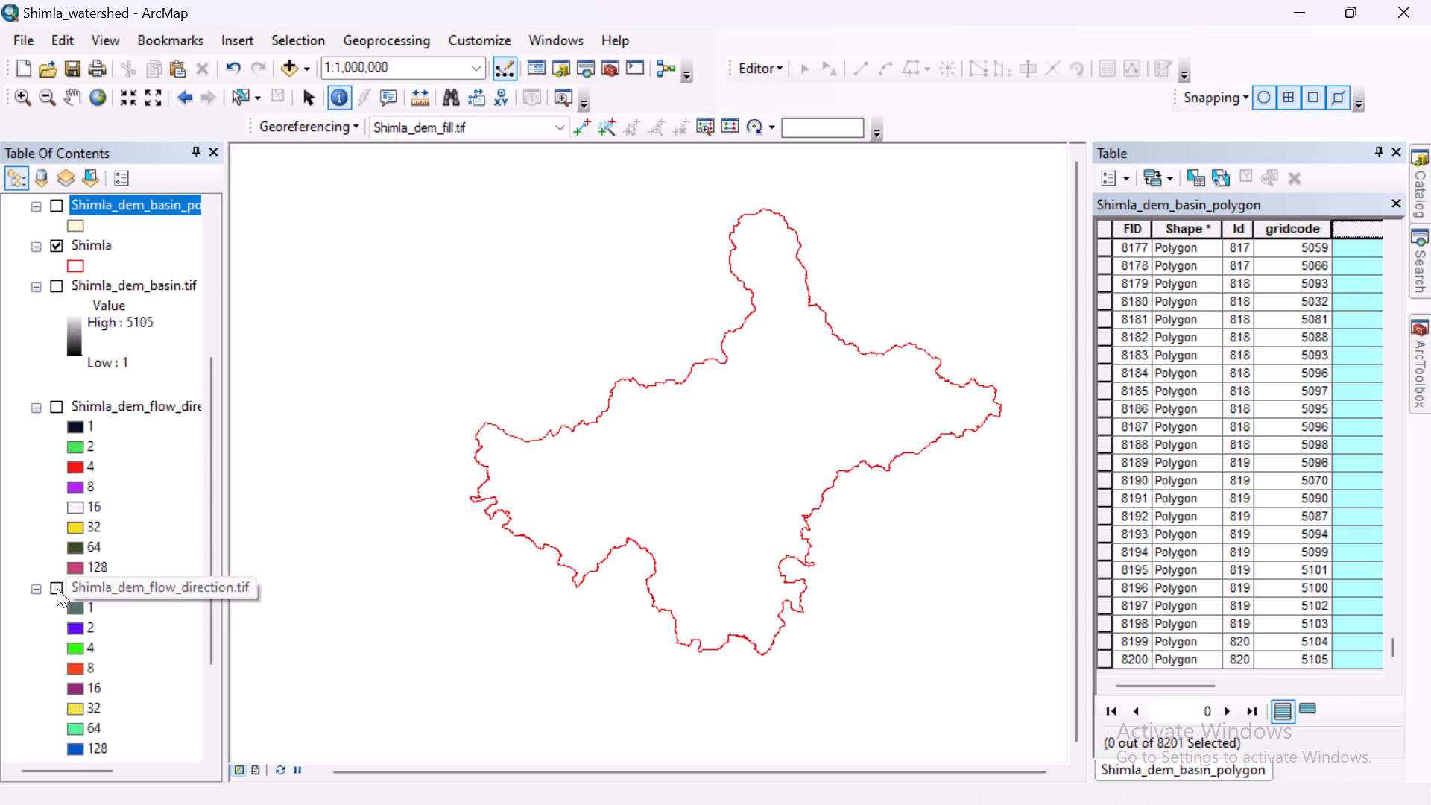
pyautogui.click(57, 588)
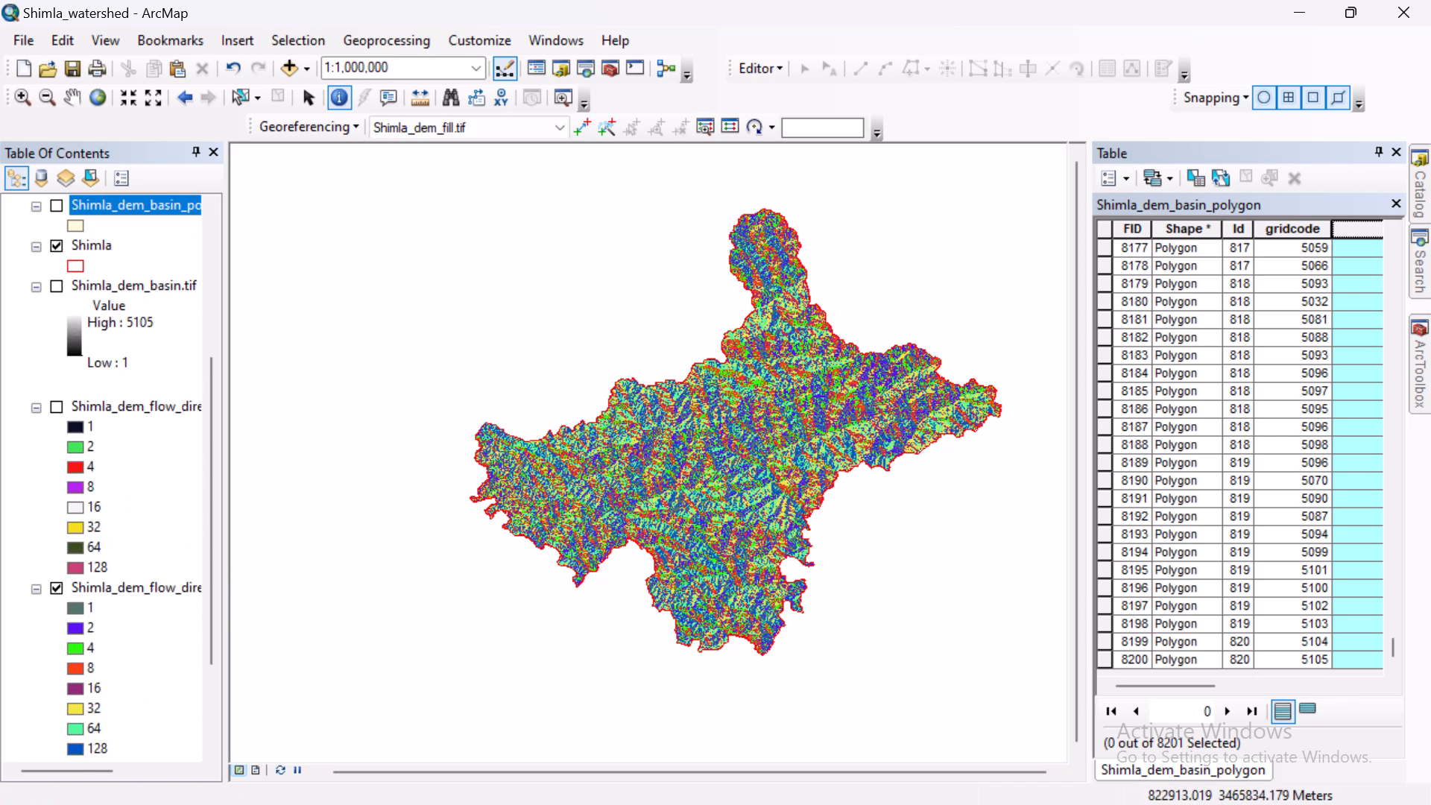
# Close the attribute table of the basin polygon layer.
pyautogui.click(1401, 152)
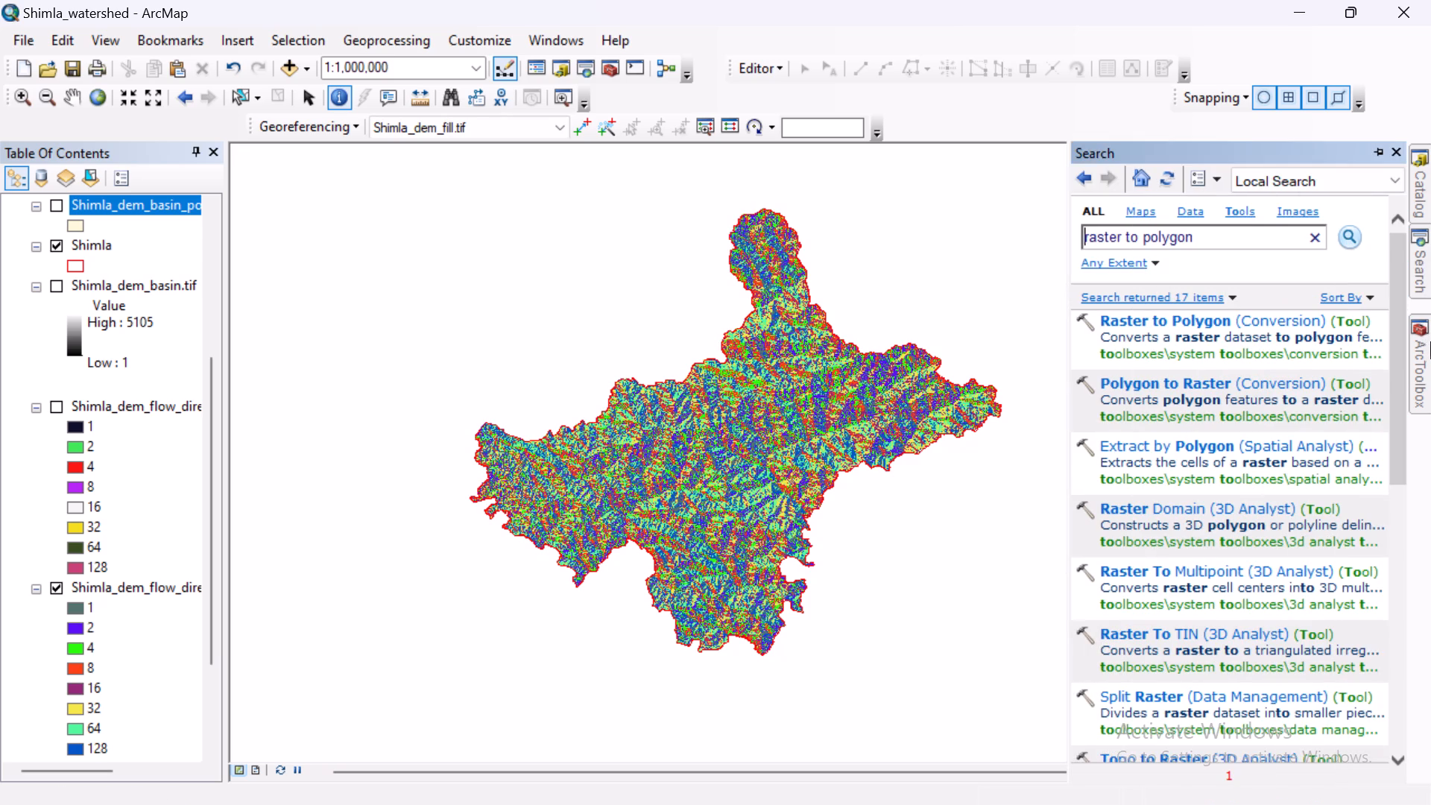
# Start the Flow Accumulation hydrology tool with Shimla_dem_flow_direction.tif as the input flow direction raster.
pyautogui.click(1427, 340)
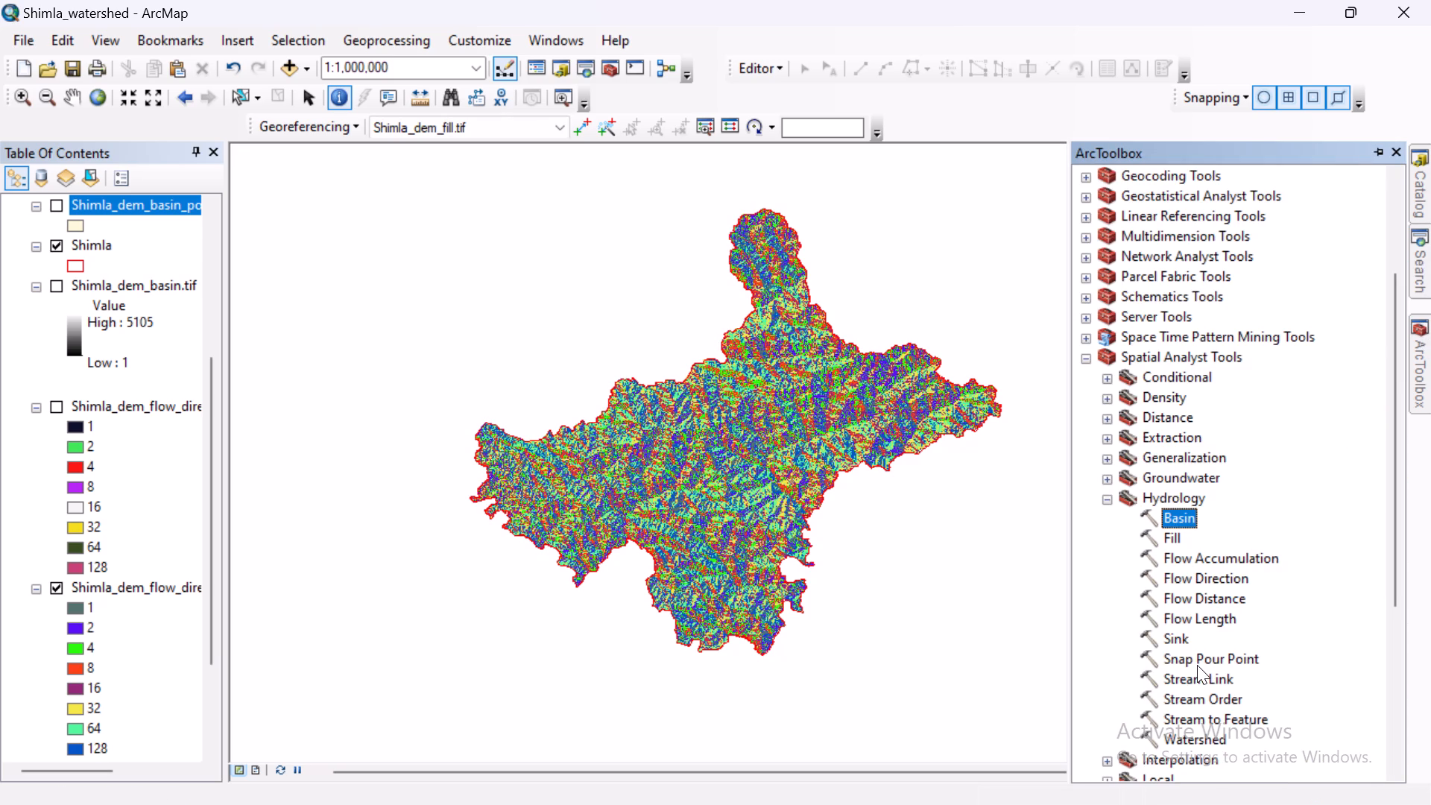
pyautogui.scroll(-1, 1197, 665)
pyautogui.doubleClick(1210, 558)
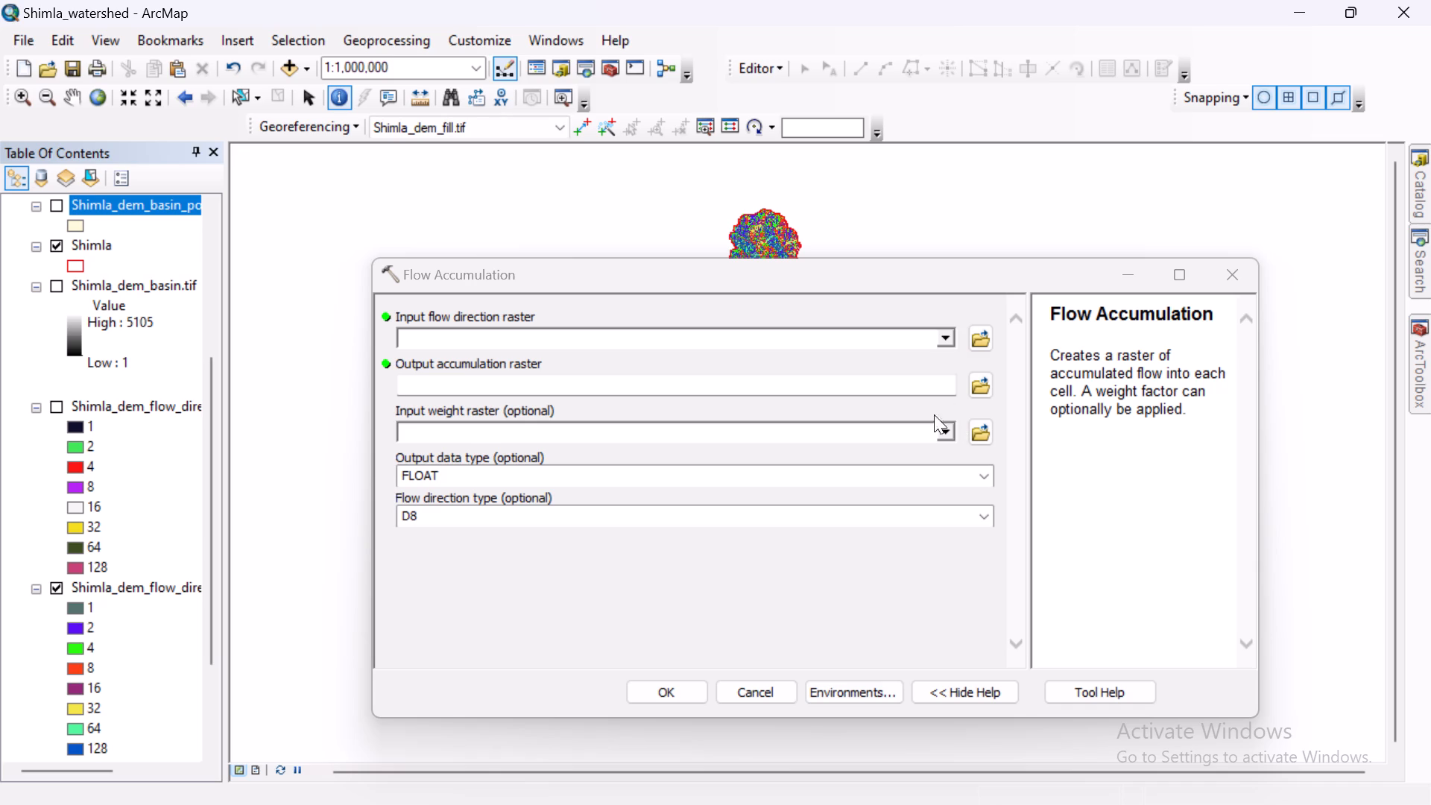
pyautogui.click(944, 336)
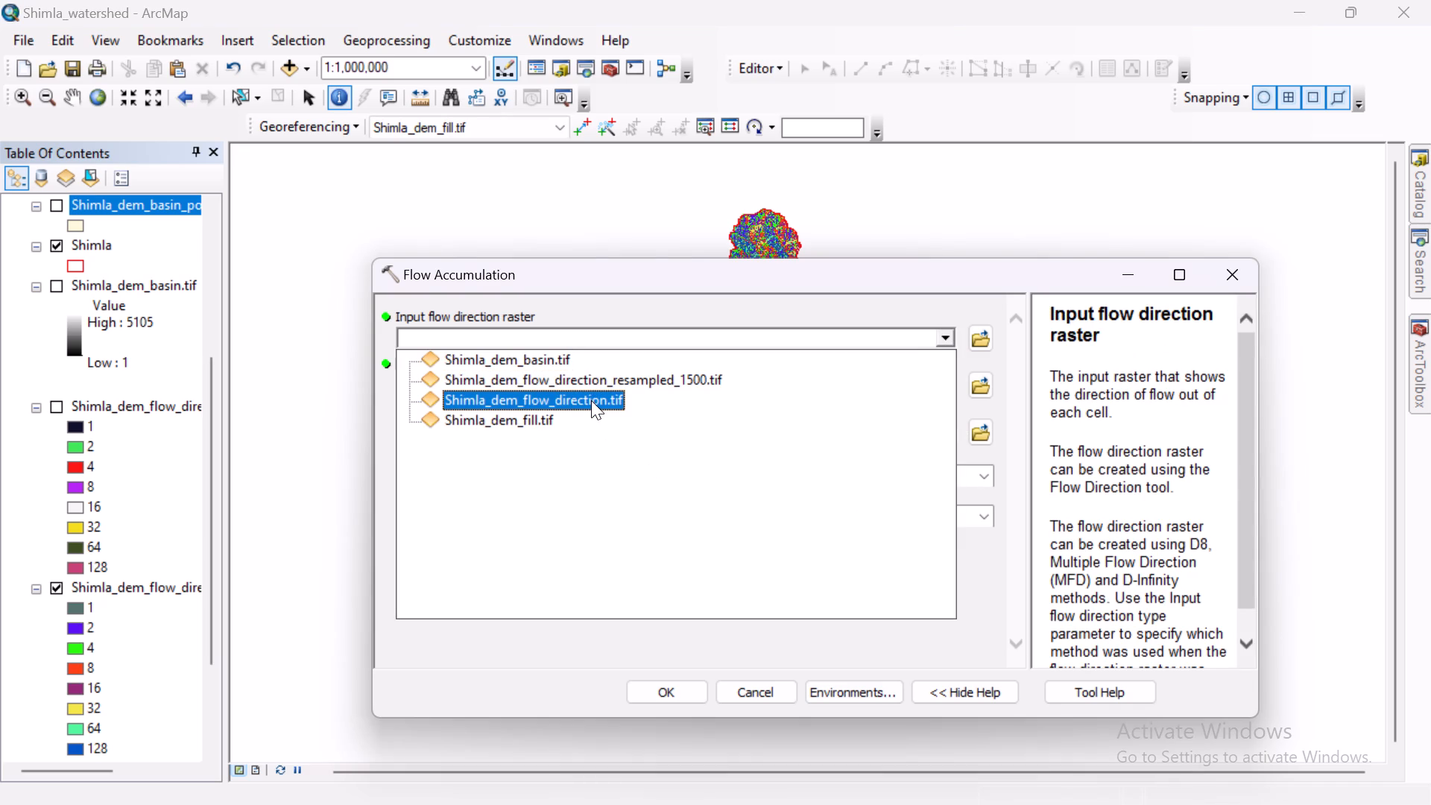
pyautogui.click(591, 400)
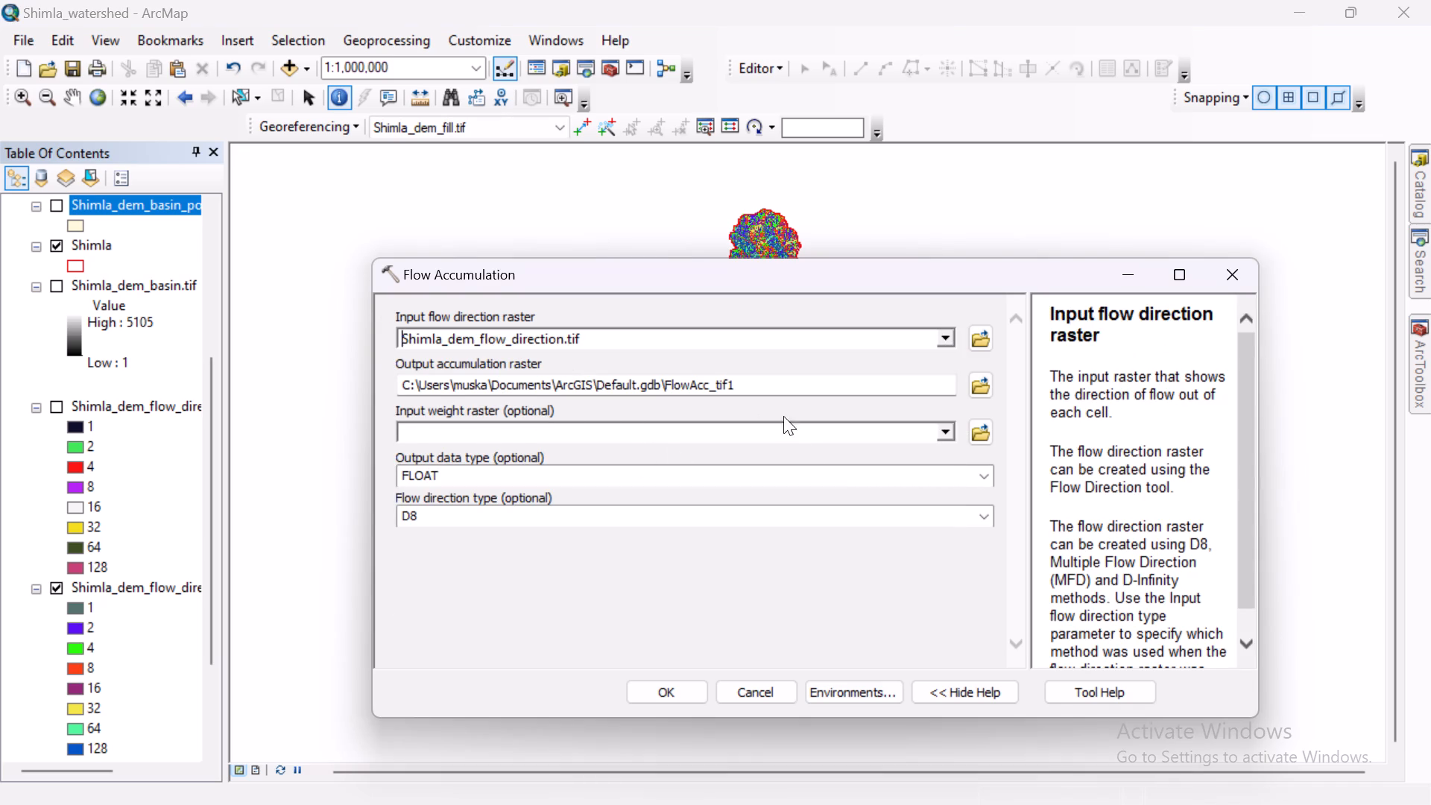
# Set the output accumulation raster to Shimla_dem_flow_accumulastion.tif in GIS\DEM Data\Shimla\ALOS PALSAR and run the tool with FLOAT output and D8 flow direction.
pyautogui.click(980, 385)
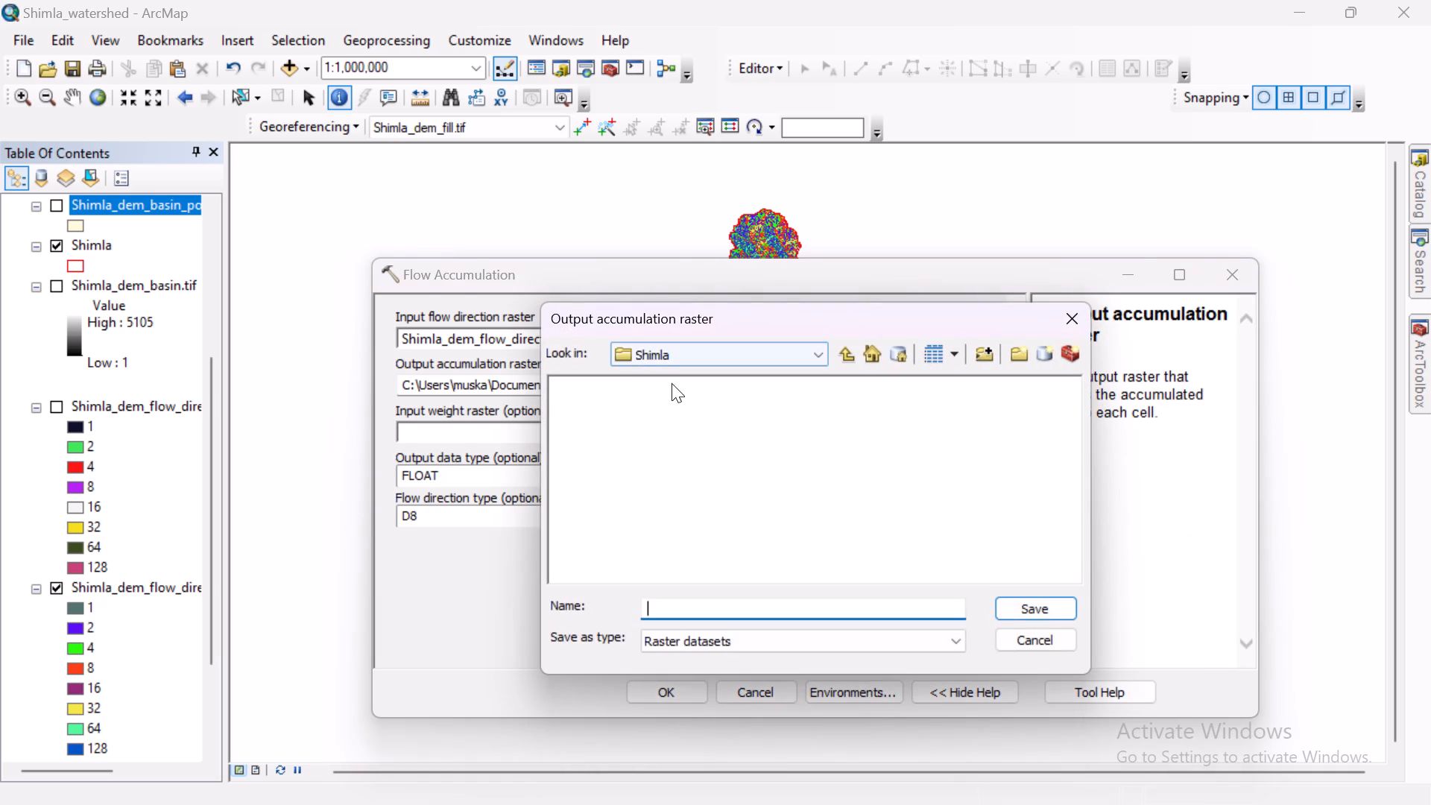
pyautogui.click(715, 354)
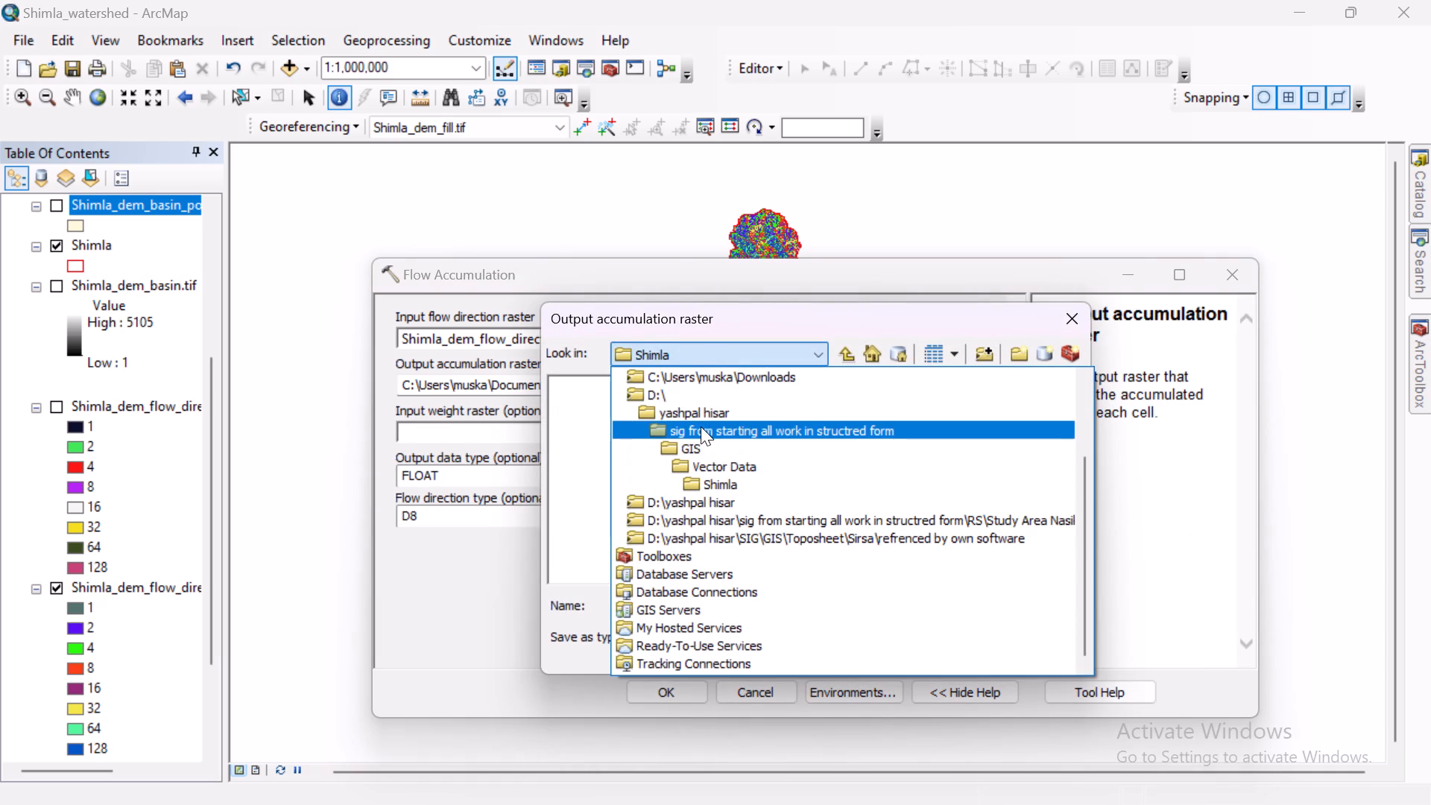
pyautogui.click(701, 446)
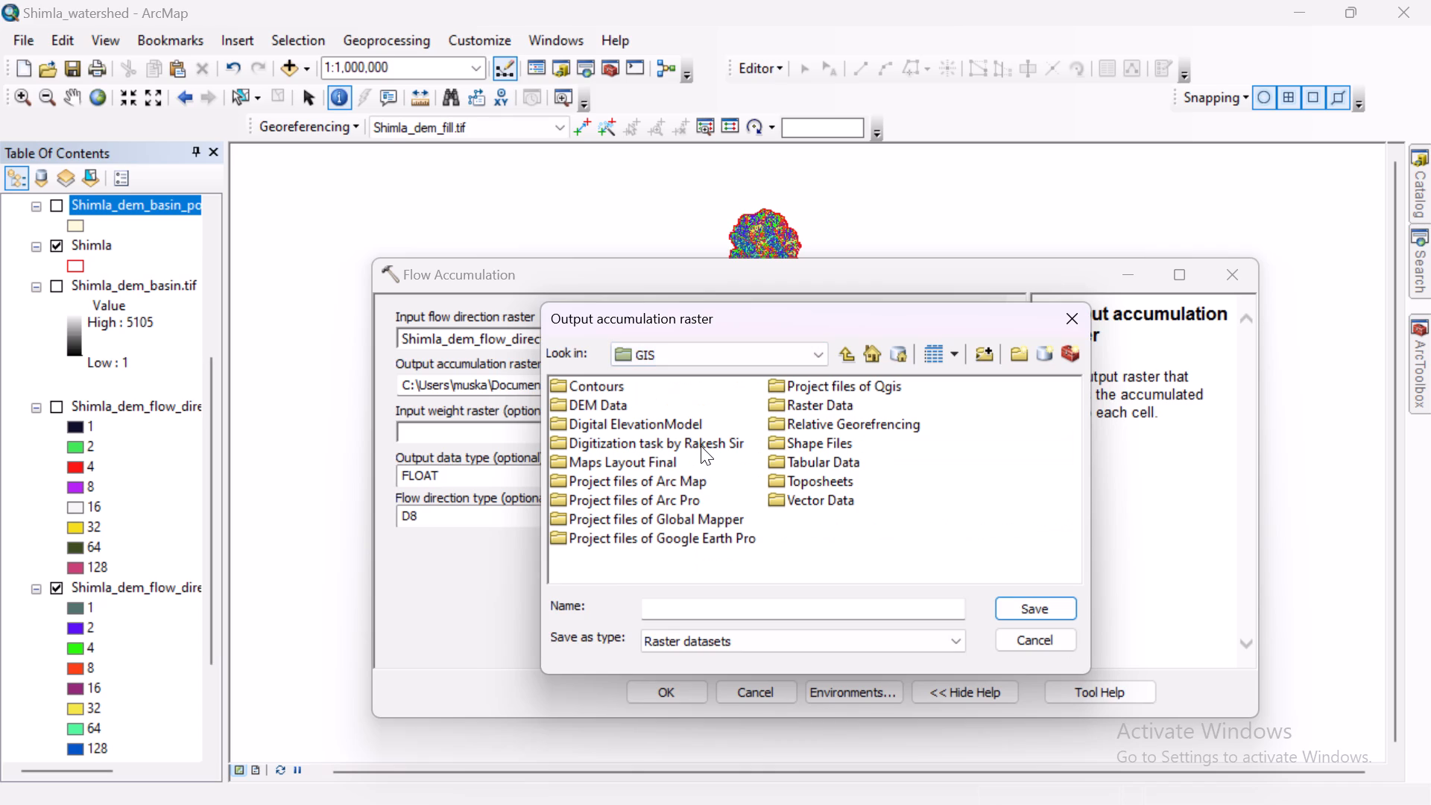
pyautogui.doubleClick(587, 400)
pyautogui.doubleClick(586, 388)
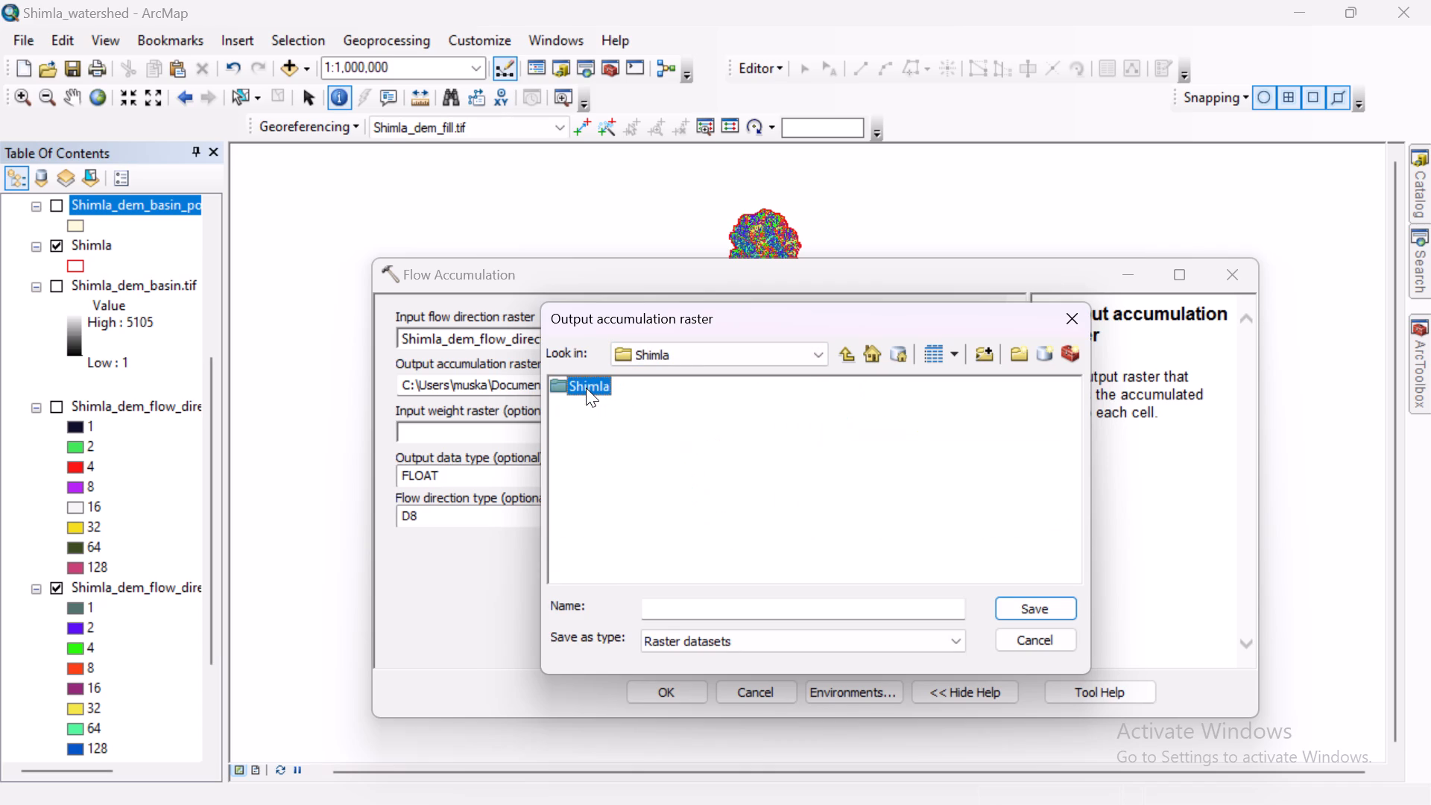
pyautogui.doubleClick(587, 386)
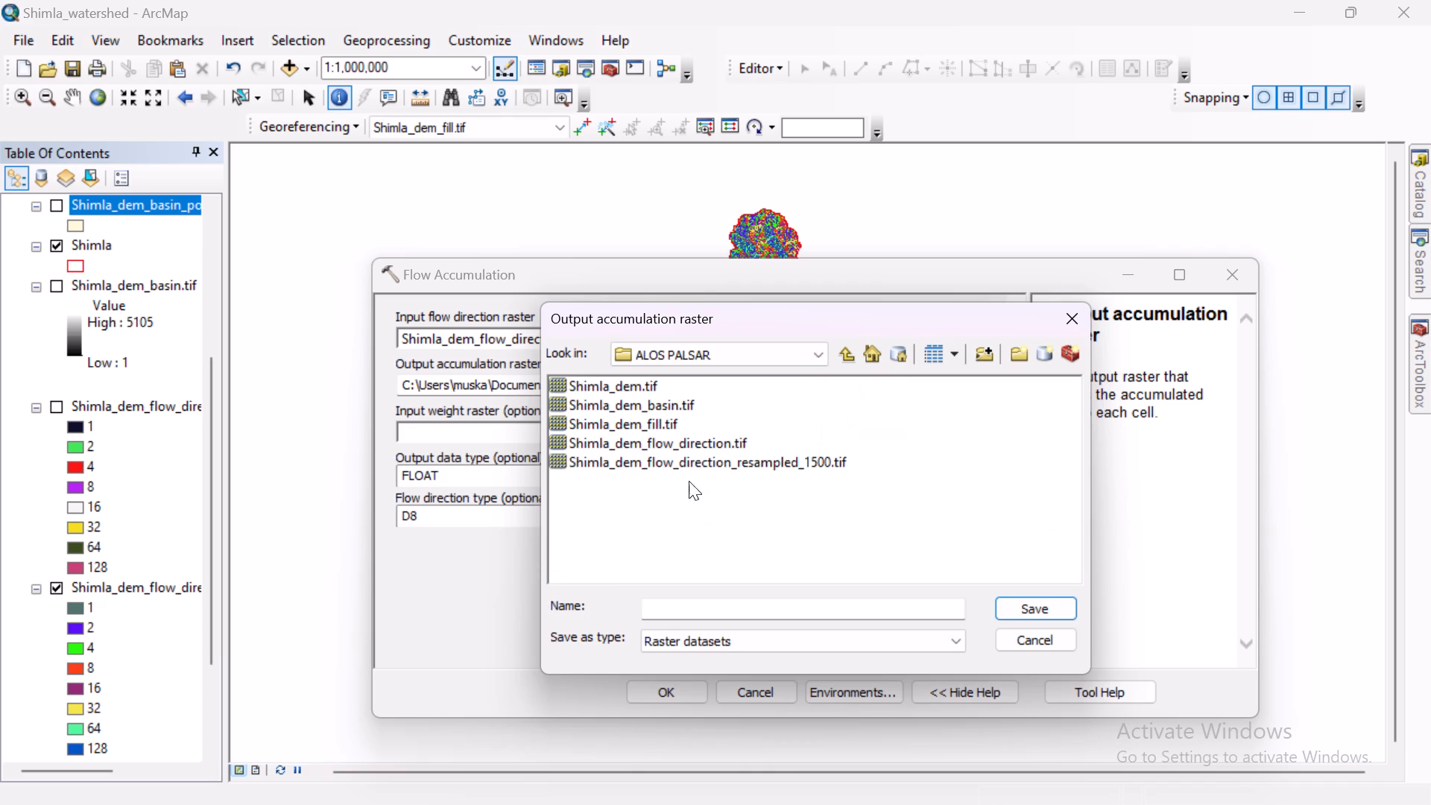
pyautogui.click(621, 385)
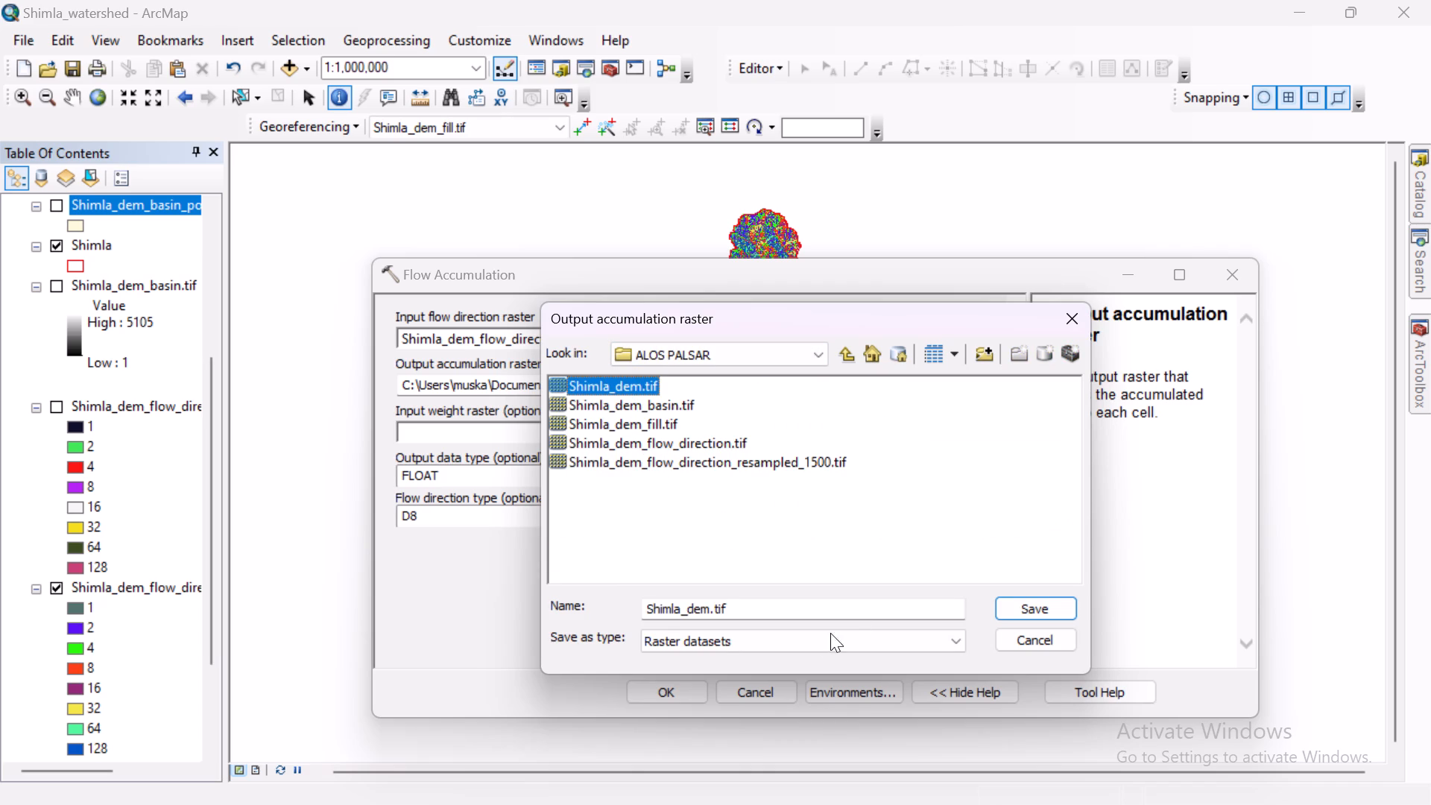
pyautogui.click(709, 608)
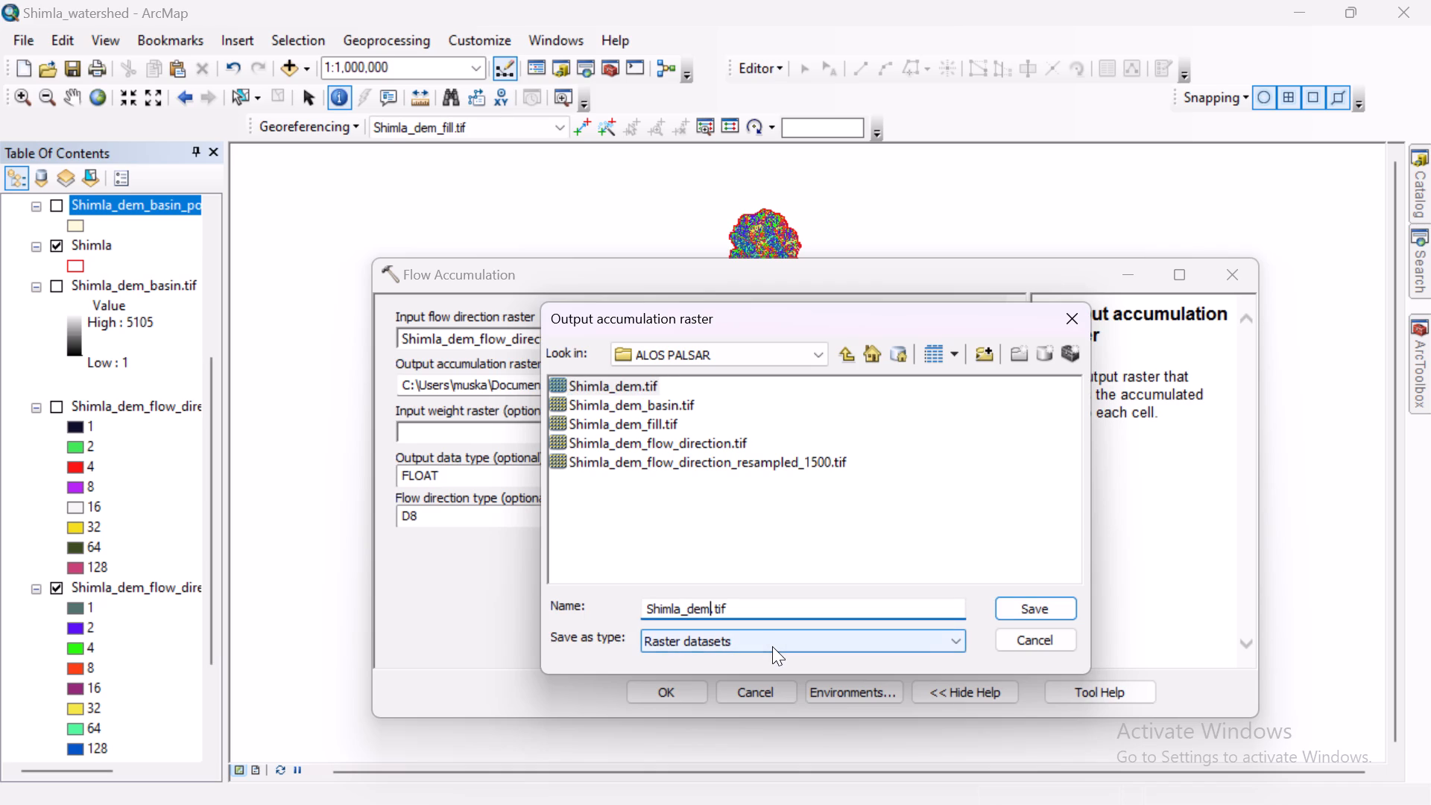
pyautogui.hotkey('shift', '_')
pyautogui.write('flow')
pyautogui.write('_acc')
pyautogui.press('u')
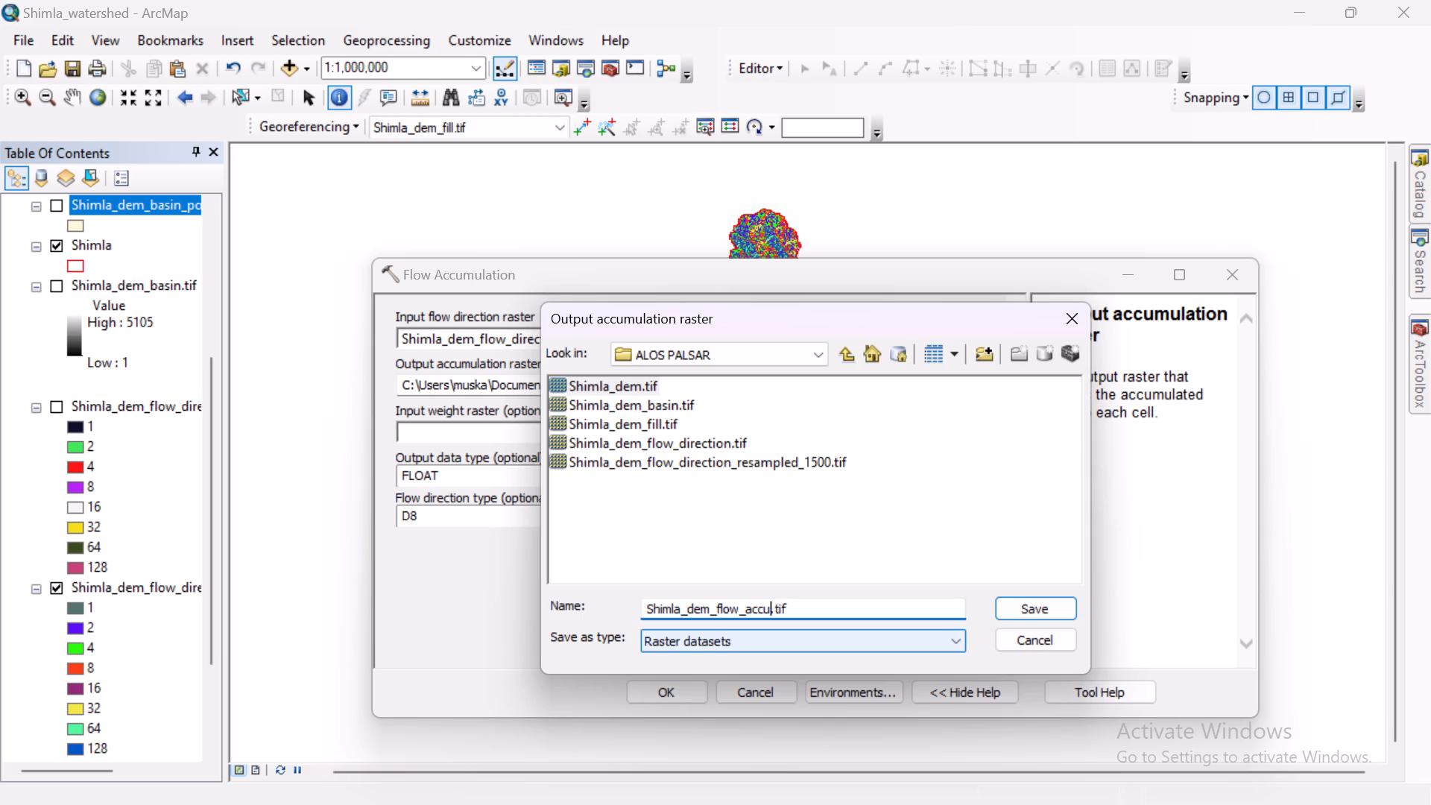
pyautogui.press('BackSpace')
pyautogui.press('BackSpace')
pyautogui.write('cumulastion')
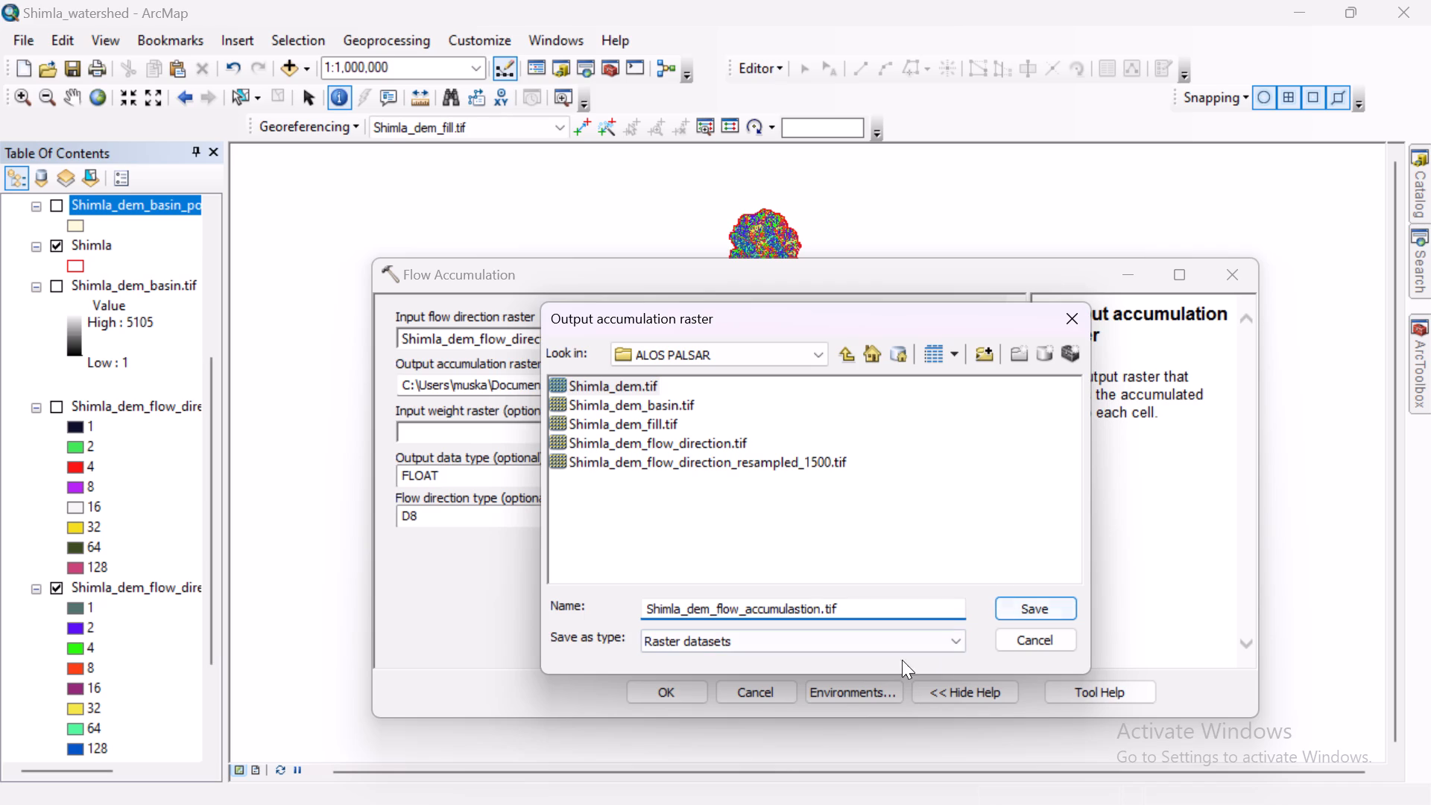
pyautogui.click(1049, 608)
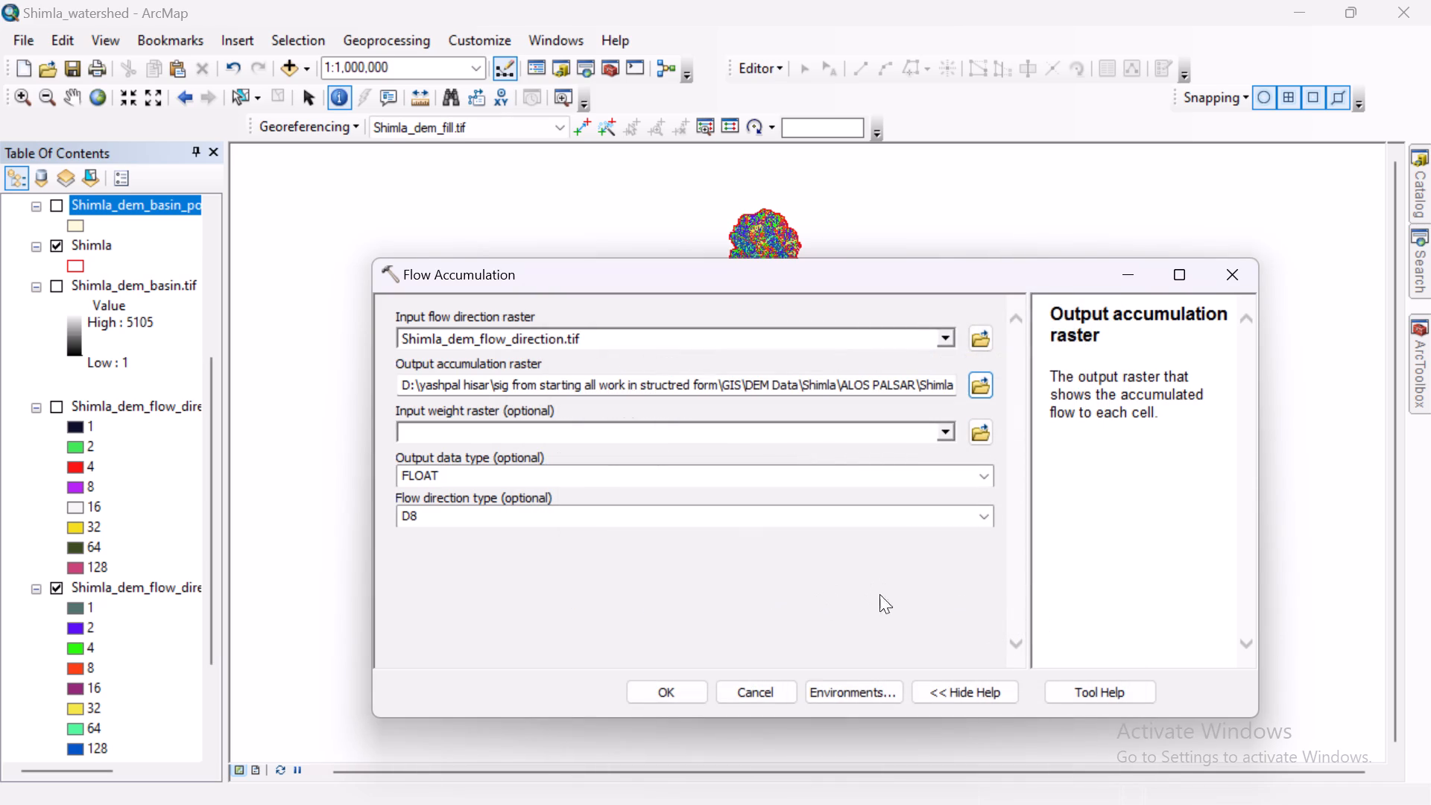
pyautogui.click(645, 695)
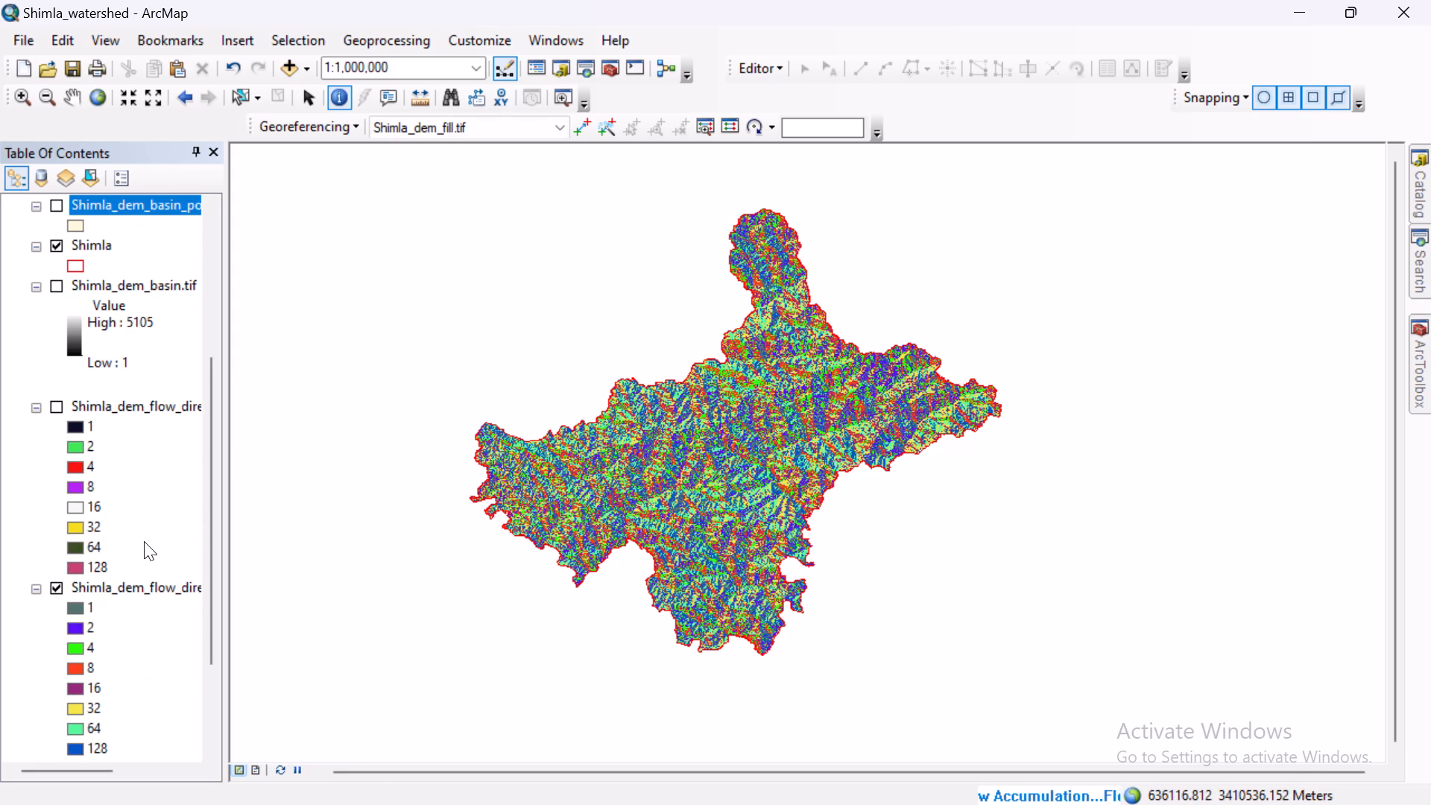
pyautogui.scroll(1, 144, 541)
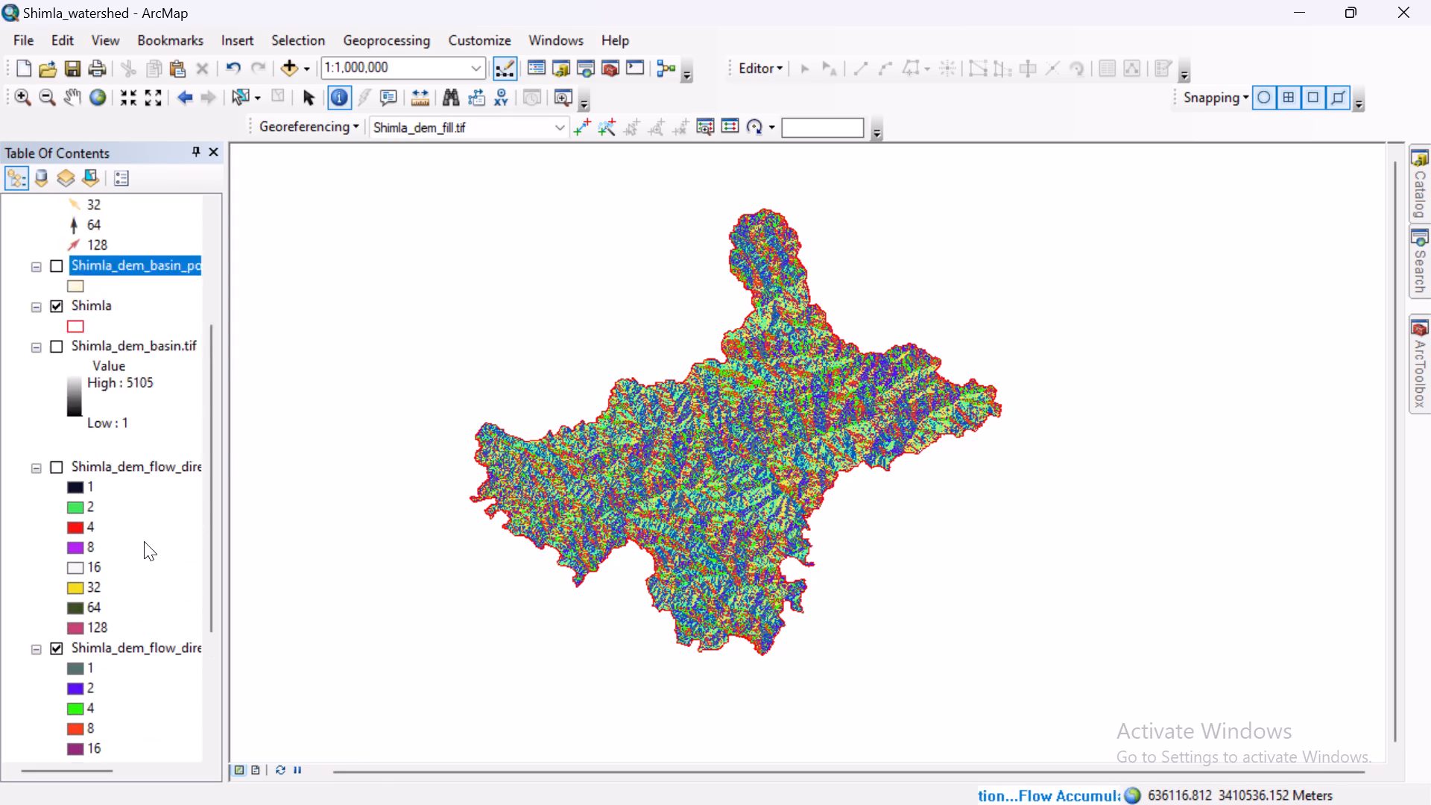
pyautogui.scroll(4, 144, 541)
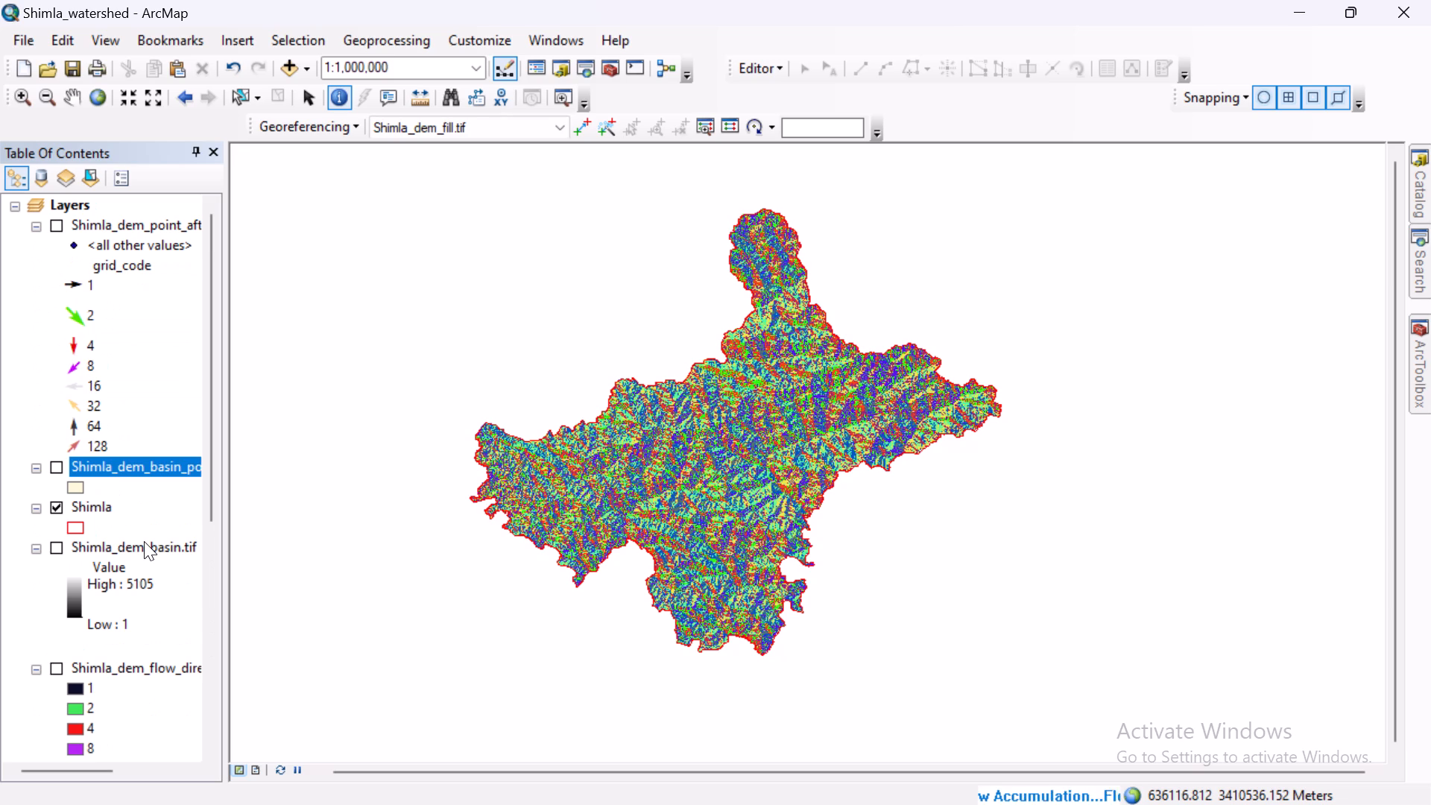
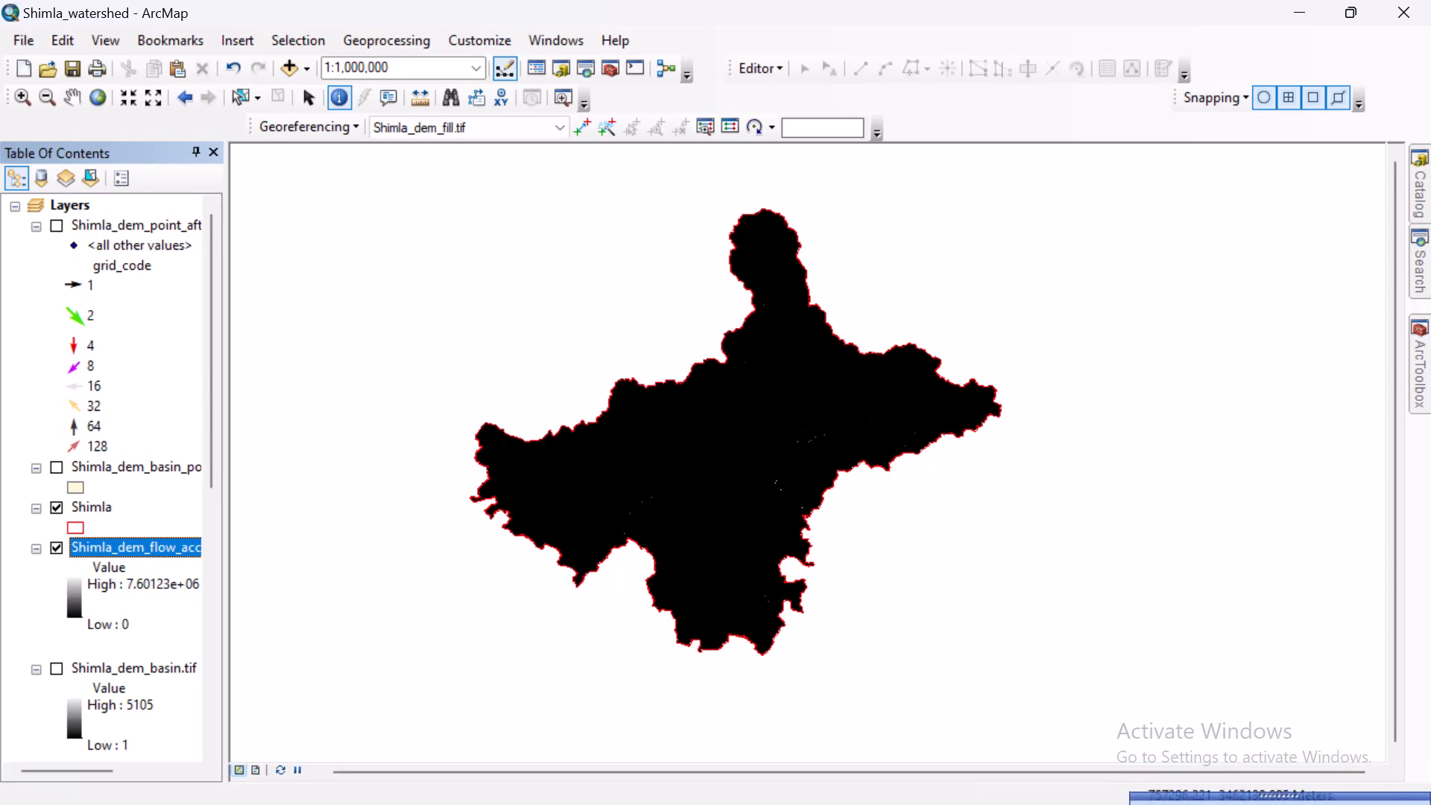
# Hide the Shimla_dem_flow_direction.tif layer that lies beneath the flow accumulation raster and the Shimla boundary.
pyautogui.scroll(1, 780, 492)
pyautogui.scroll(-2, 780, 492)
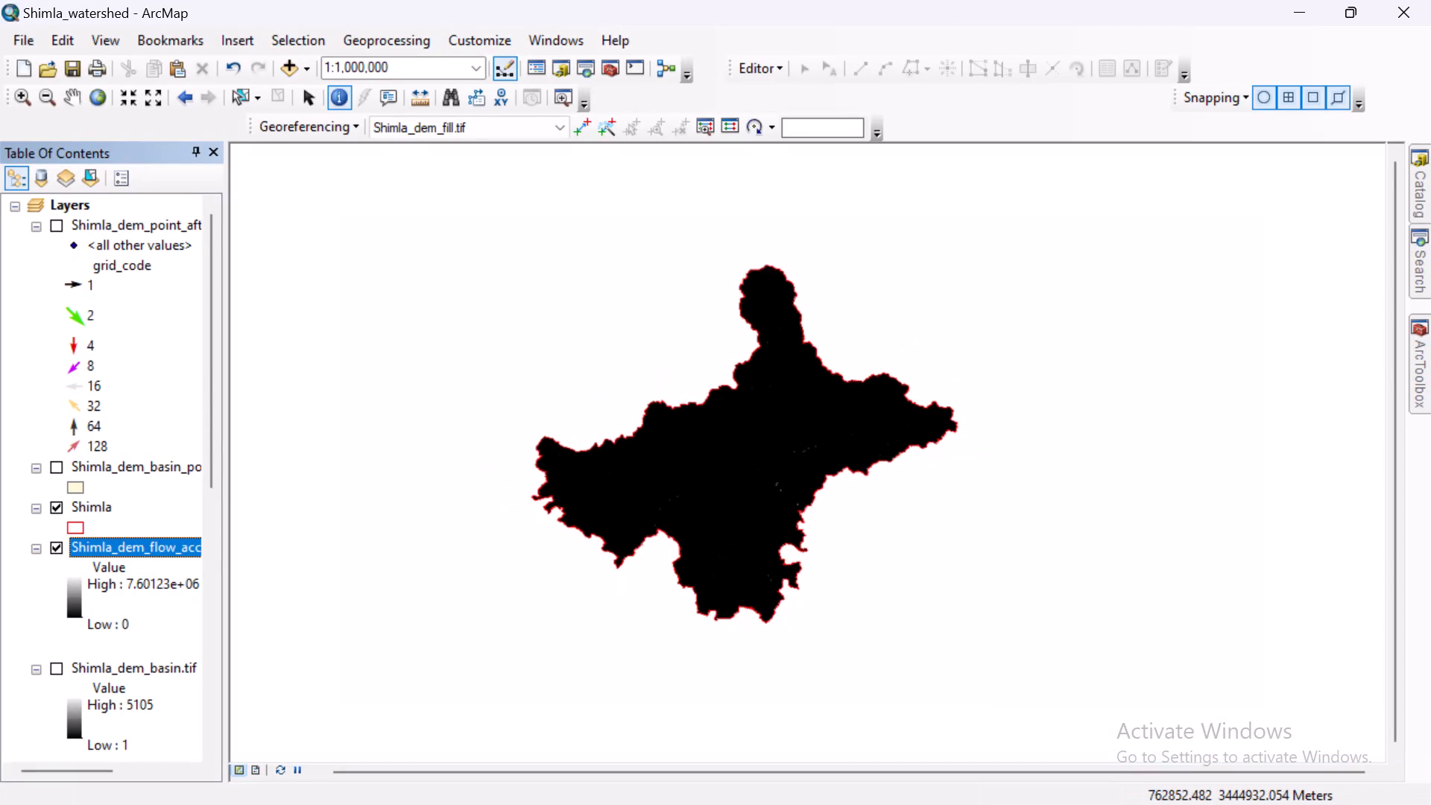
pyautogui.scroll(-12, 780, 492)
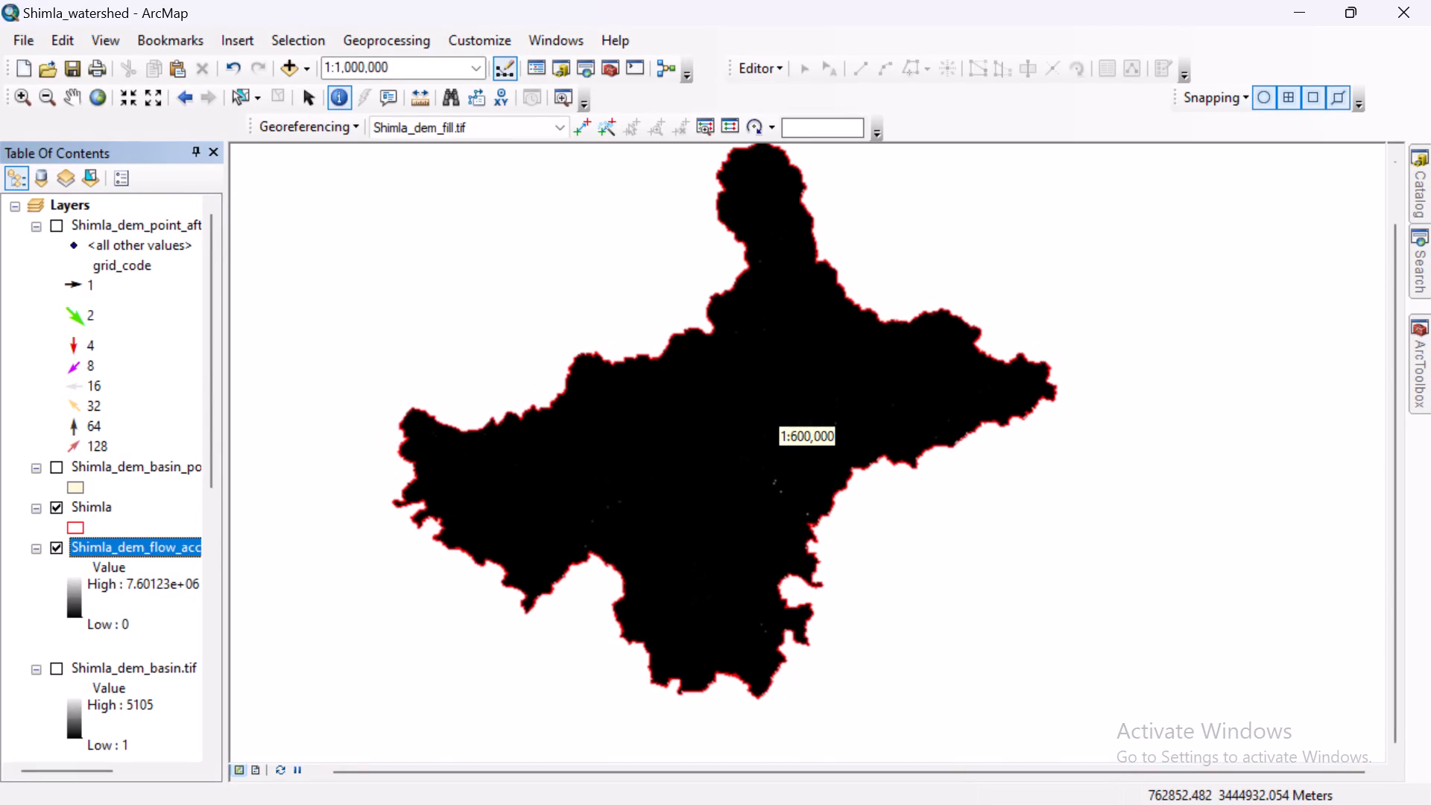
pyautogui.scroll(-20, 780, 482)
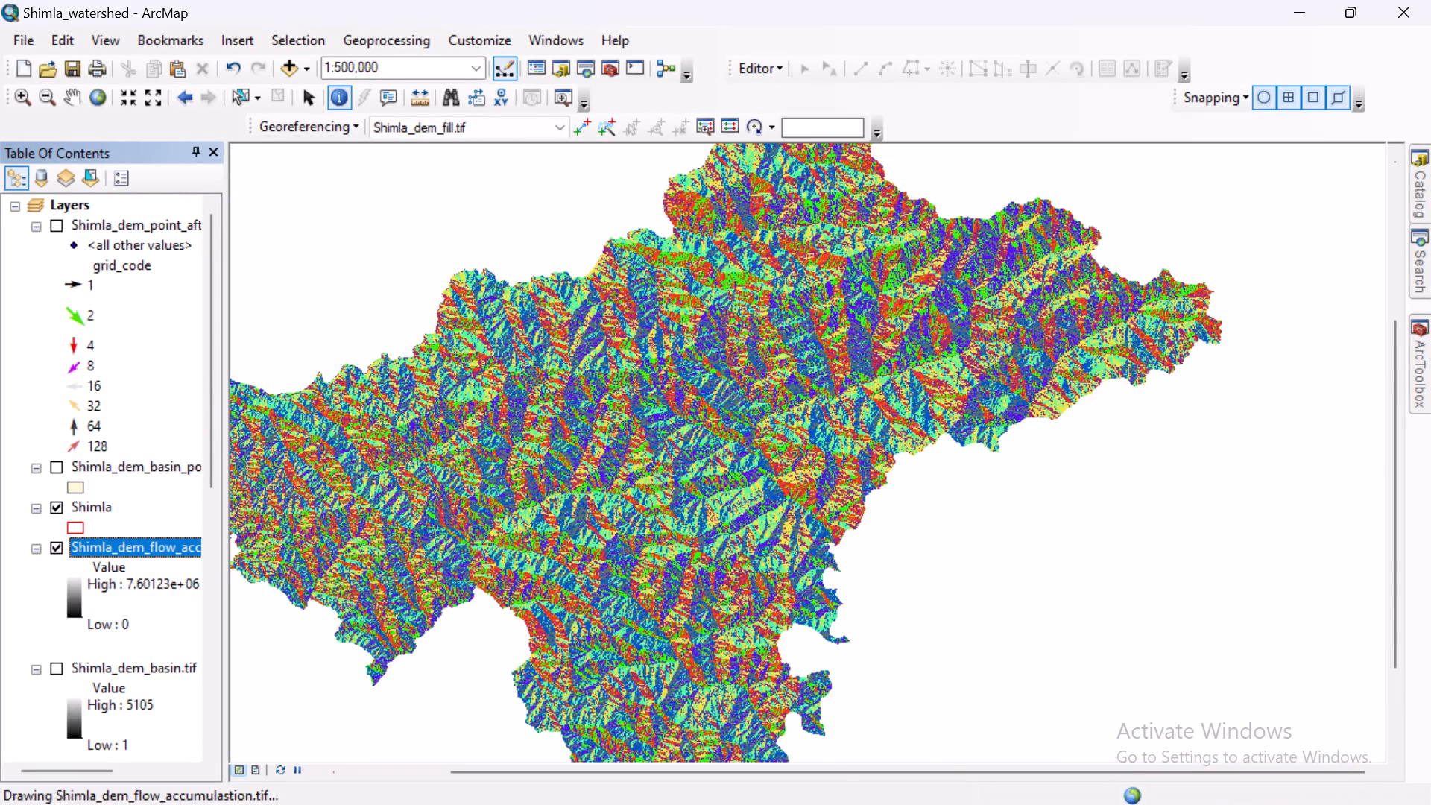
pyautogui.scroll(-4, 93, 581)
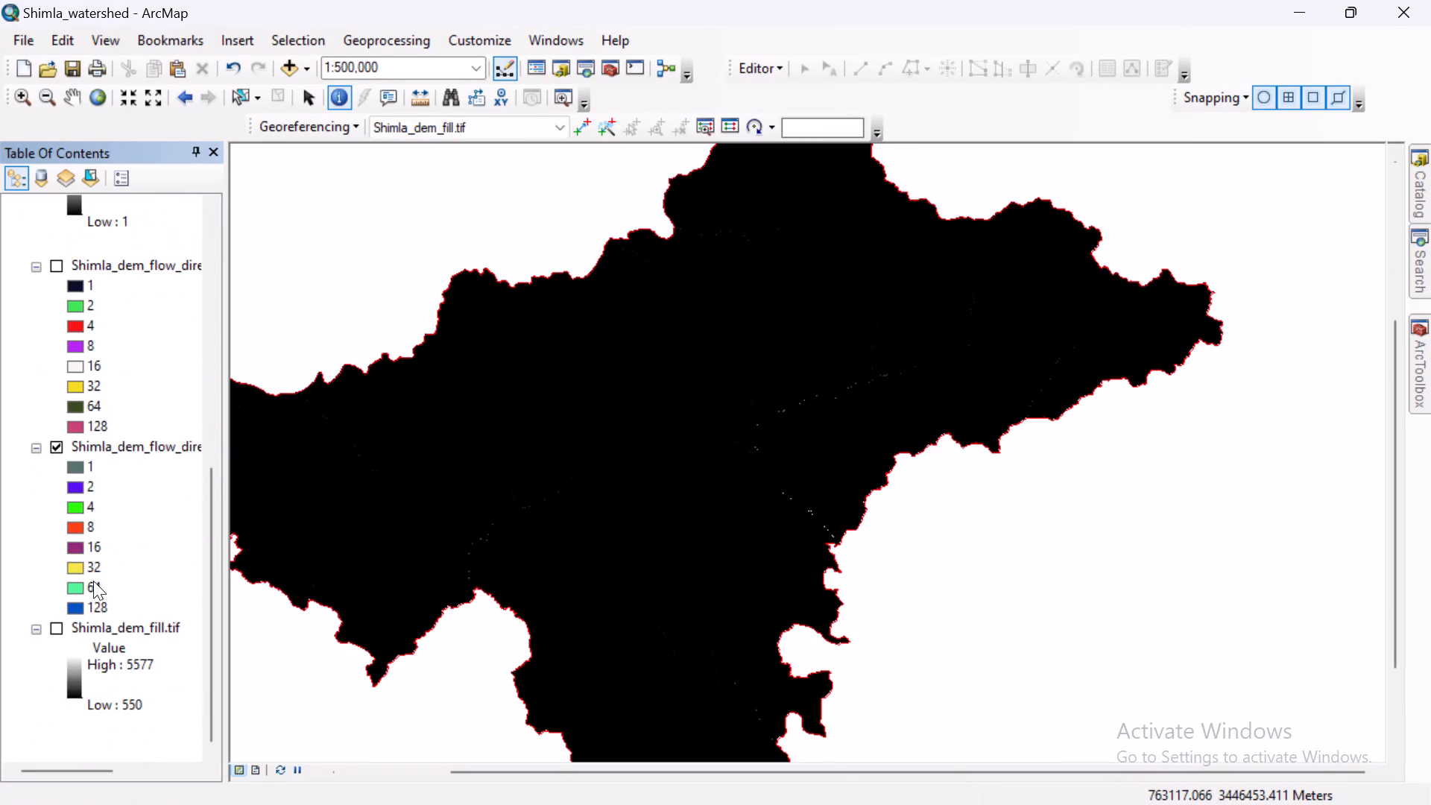
pyautogui.scroll(1, 109, 510)
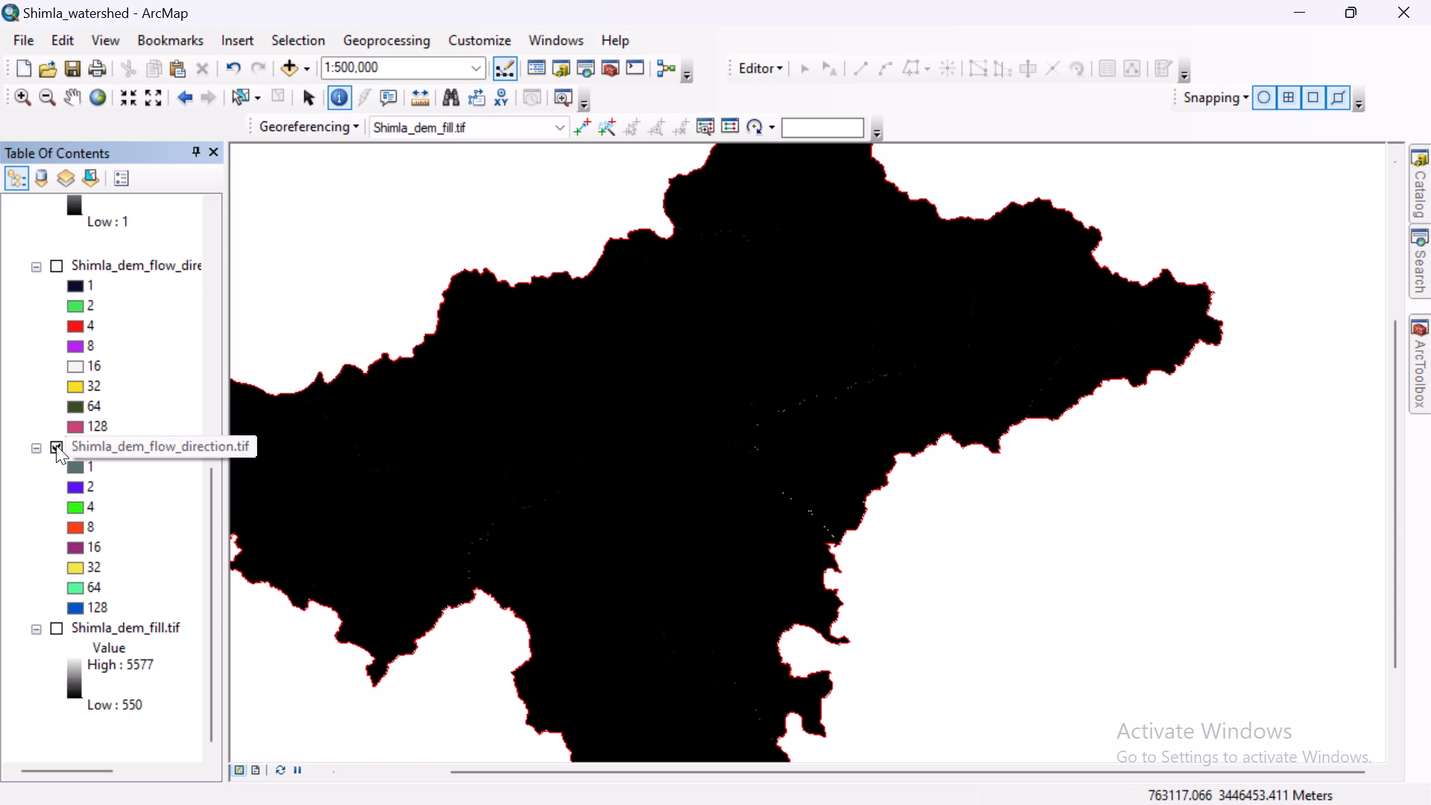
pyautogui.click(55, 445)
pyautogui.scroll(9, 126, 368)
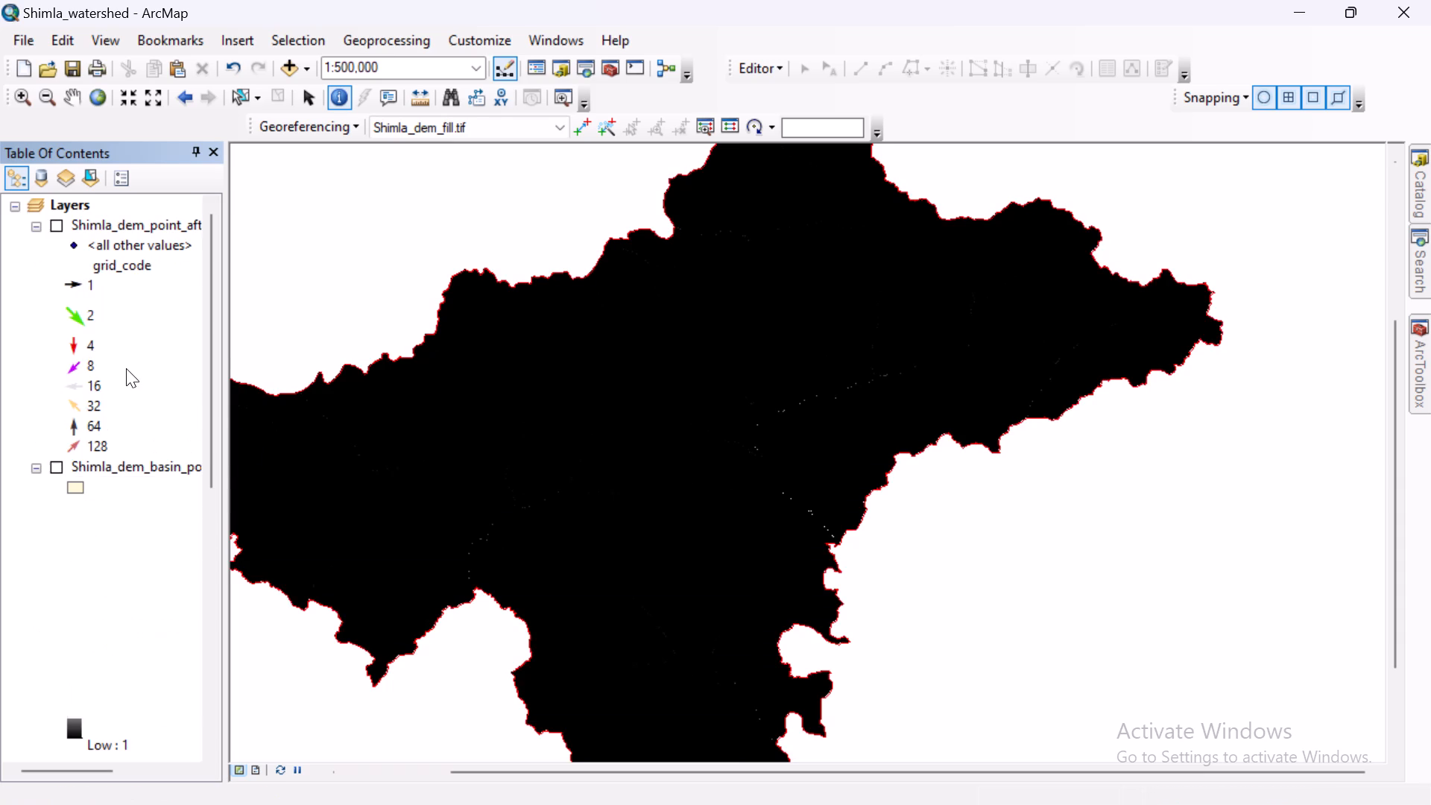
pyautogui.scroll(15, 126, 368)
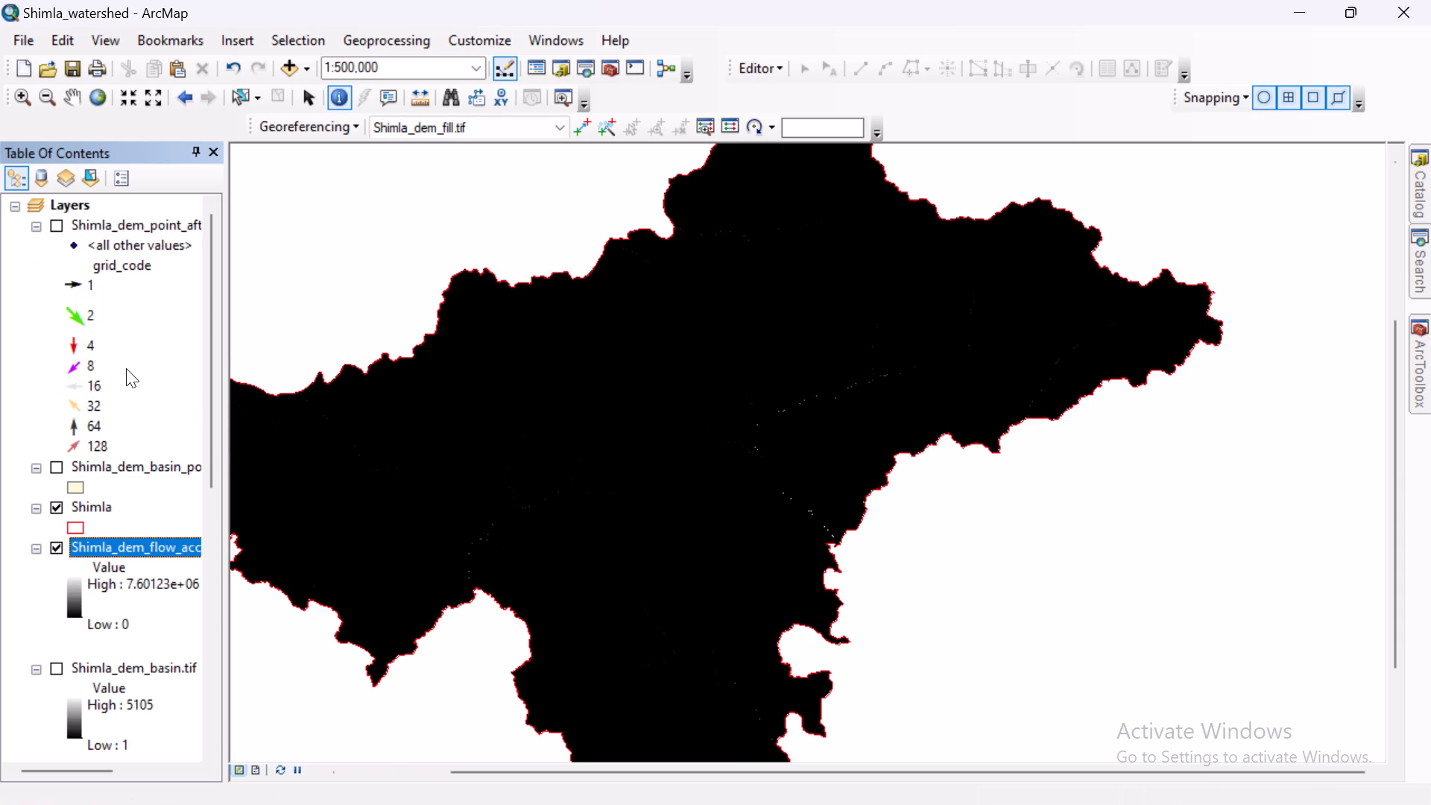
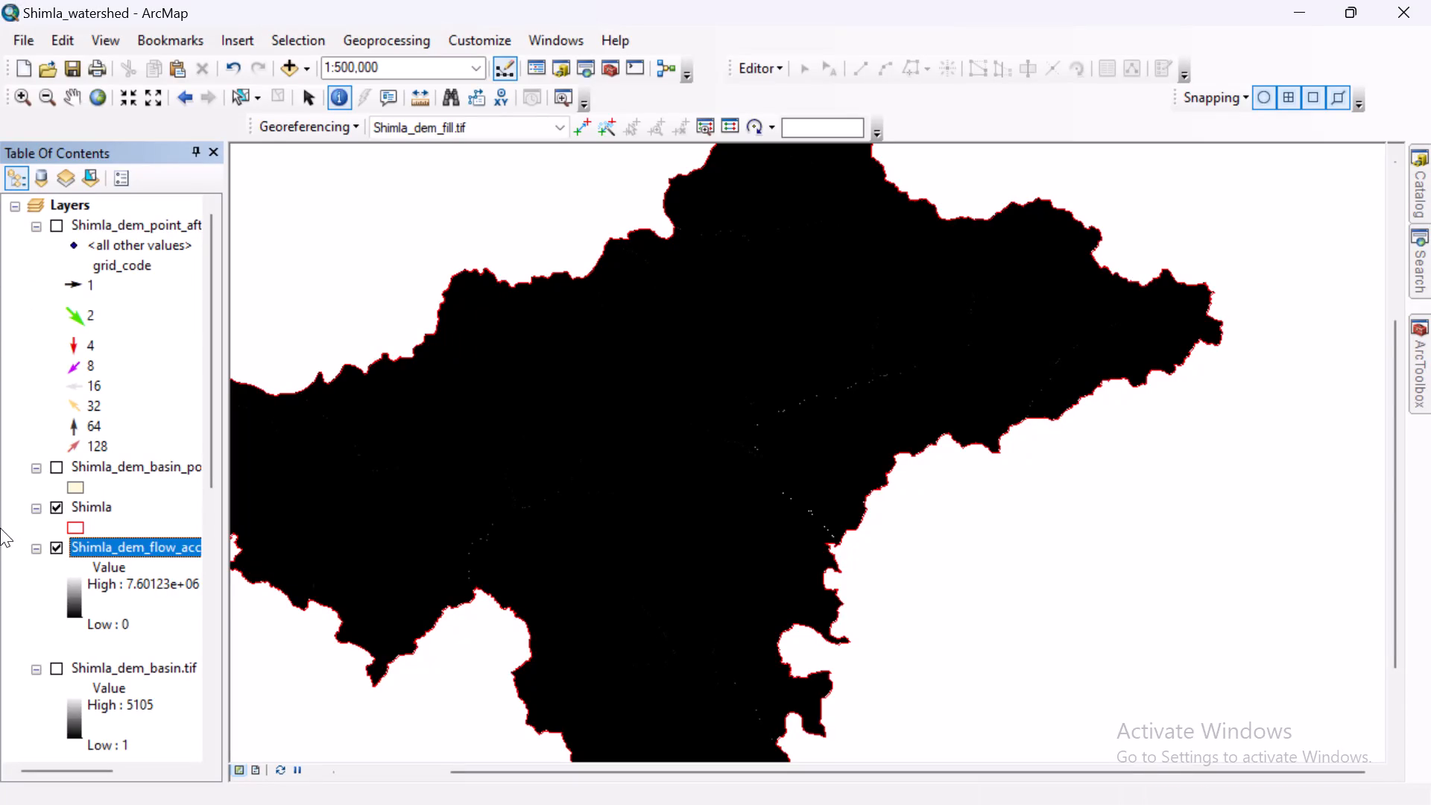
# Examine the flow accumulation stream cells near the southeastern Shimla boundary, from close range out to the district extent.
pyautogui.scroll(-4, 739, 513)
pyautogui.scroll(1, 739, 513)
pyautogui.scroll(-14, 768, 508)
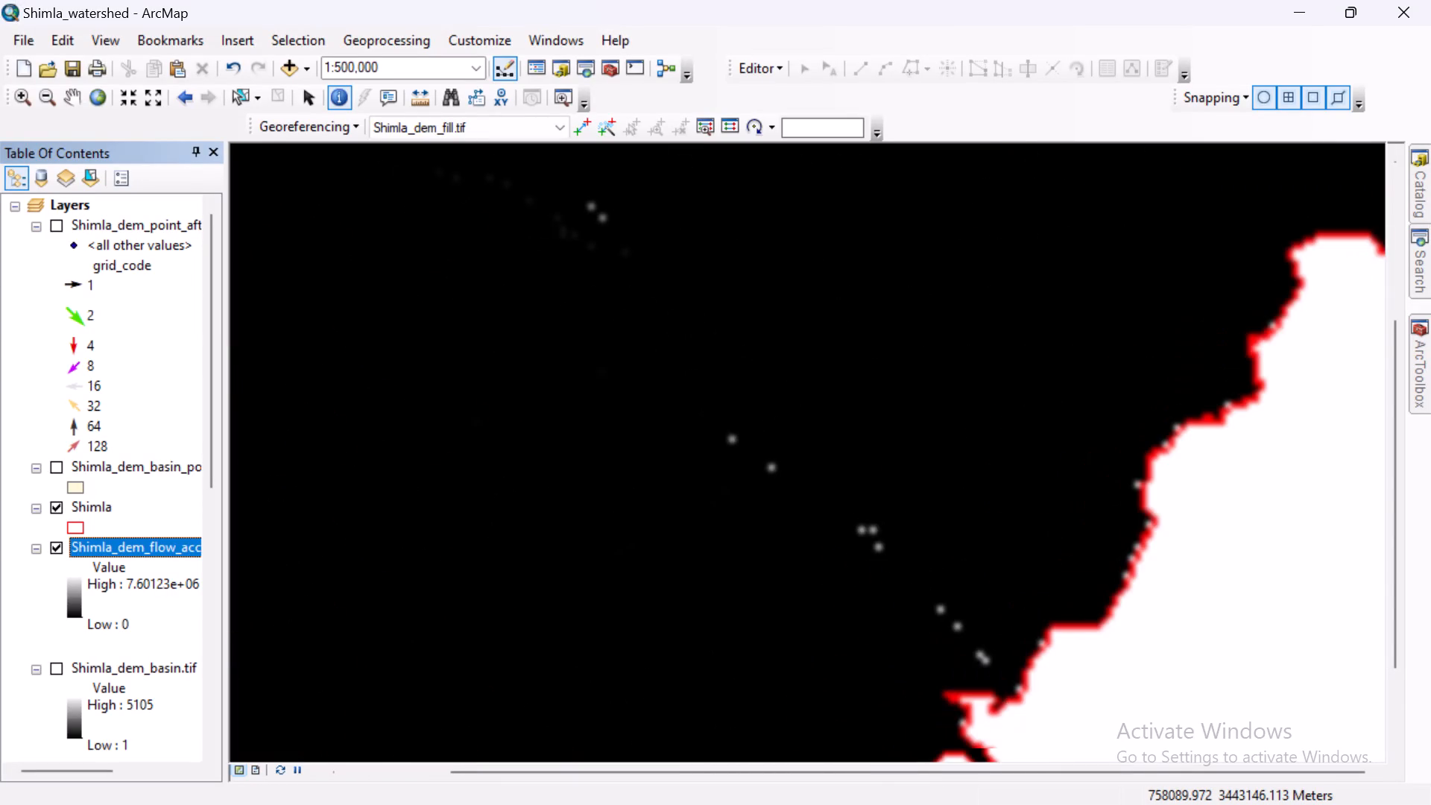
pyautogui.scroll(-5, 733, 543)
pyautogui.scroll(-1, 1037, 437)
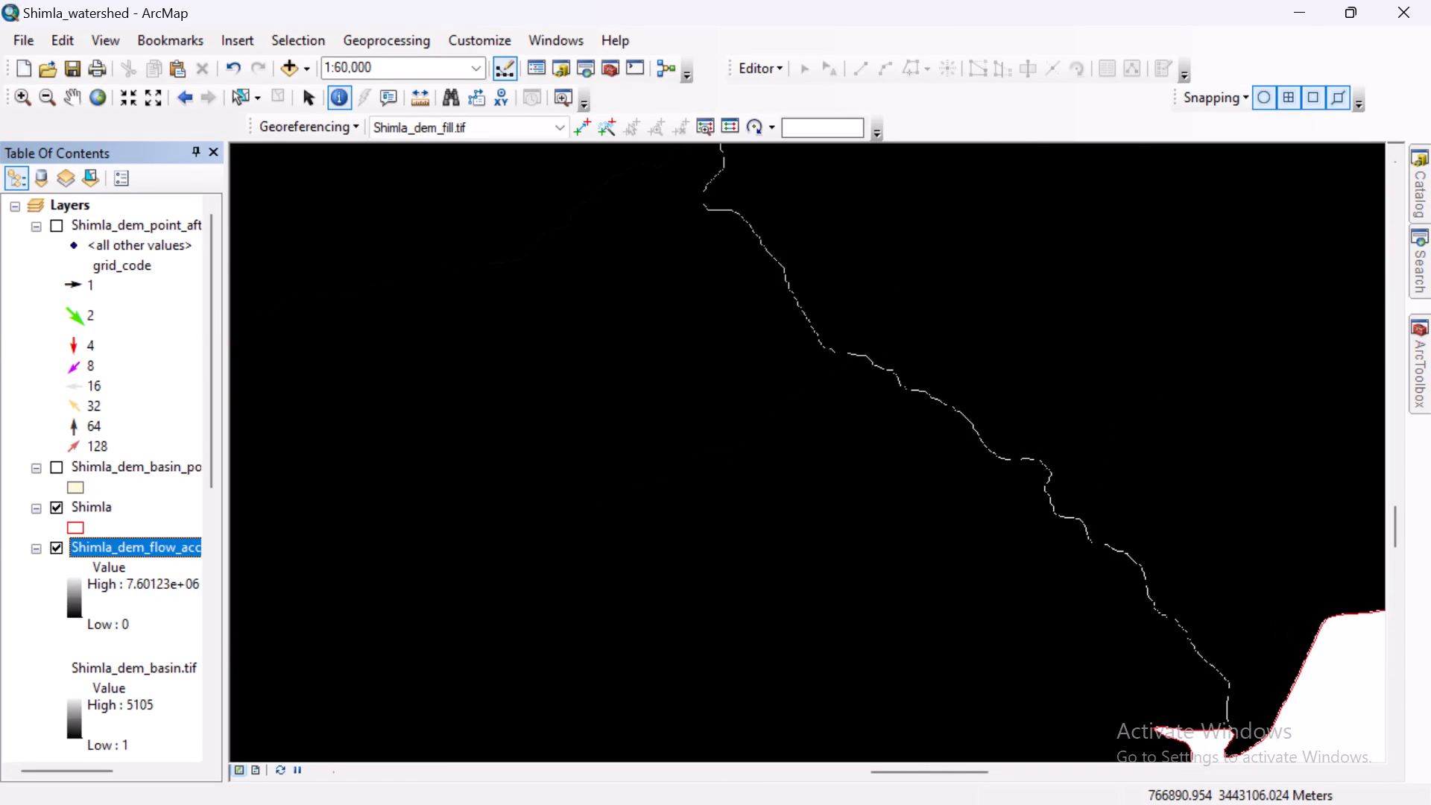
pyautogui.scroll(-7, 1050, 461)
pyautogui.scroll(-6, 884, 401)
pyautogui.scroll(-5, 1178, 418)
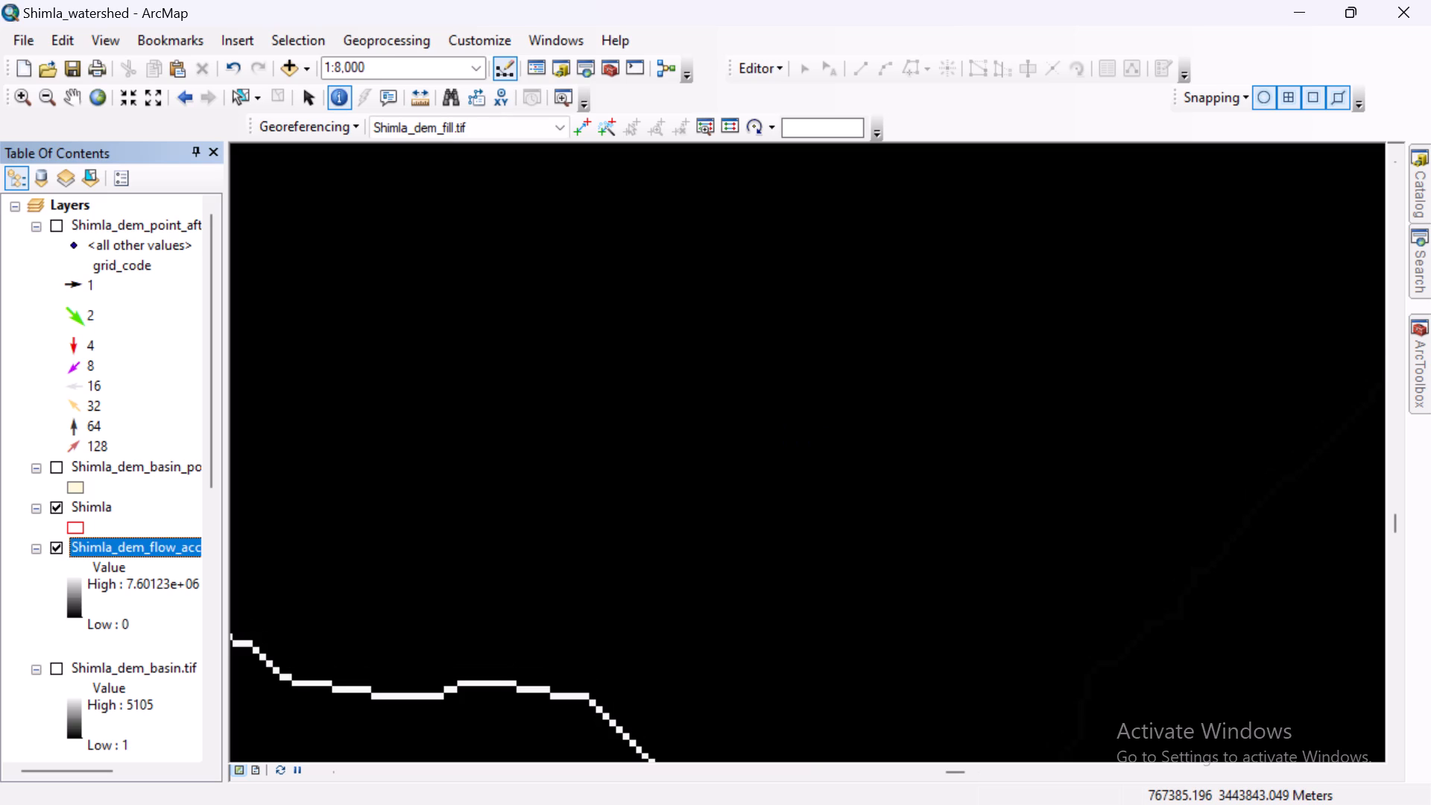
pyautogui.scroll(-4, 926, 483)
pyautogui.scroll(7, 926, 483)
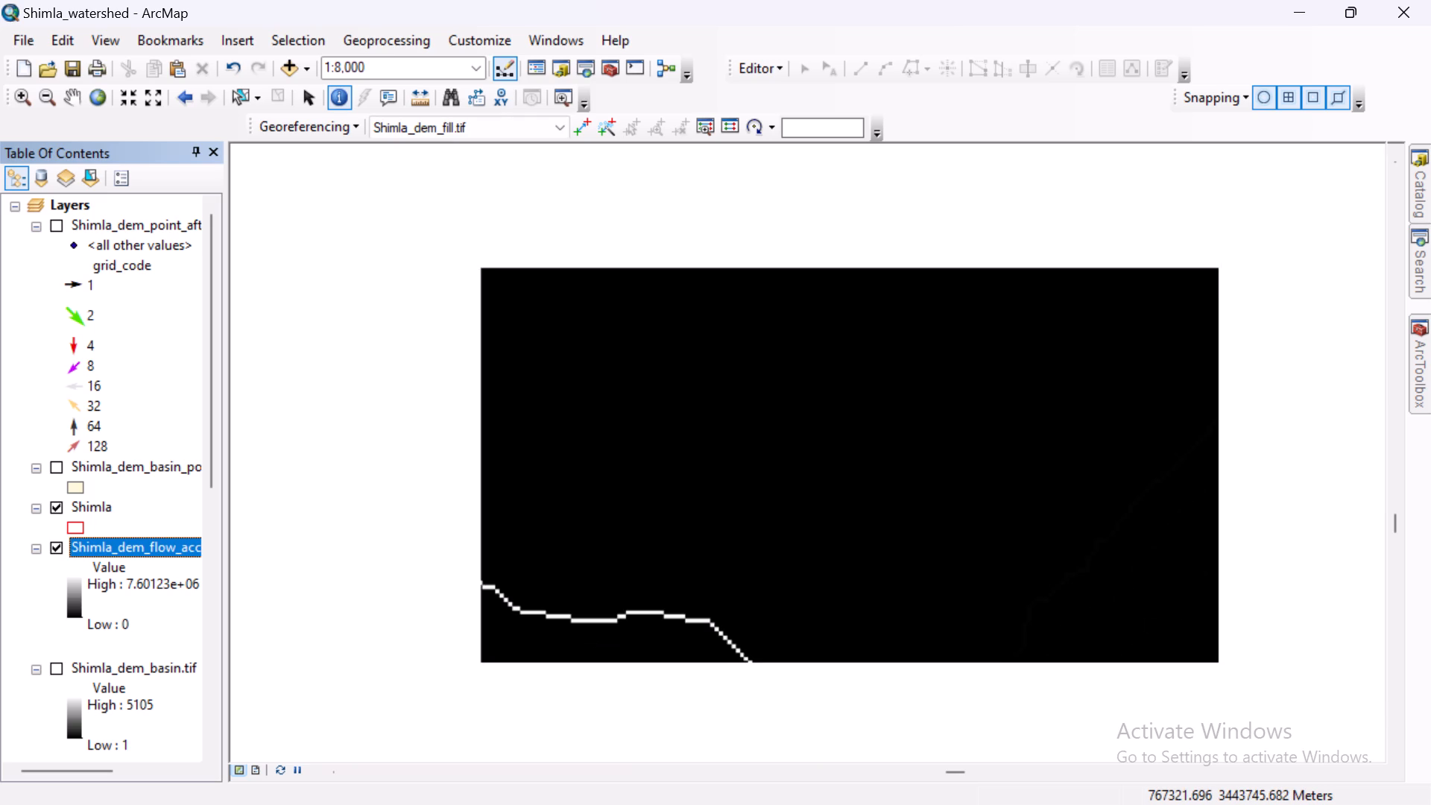
pyautogui.scroll(16, 748, 531)
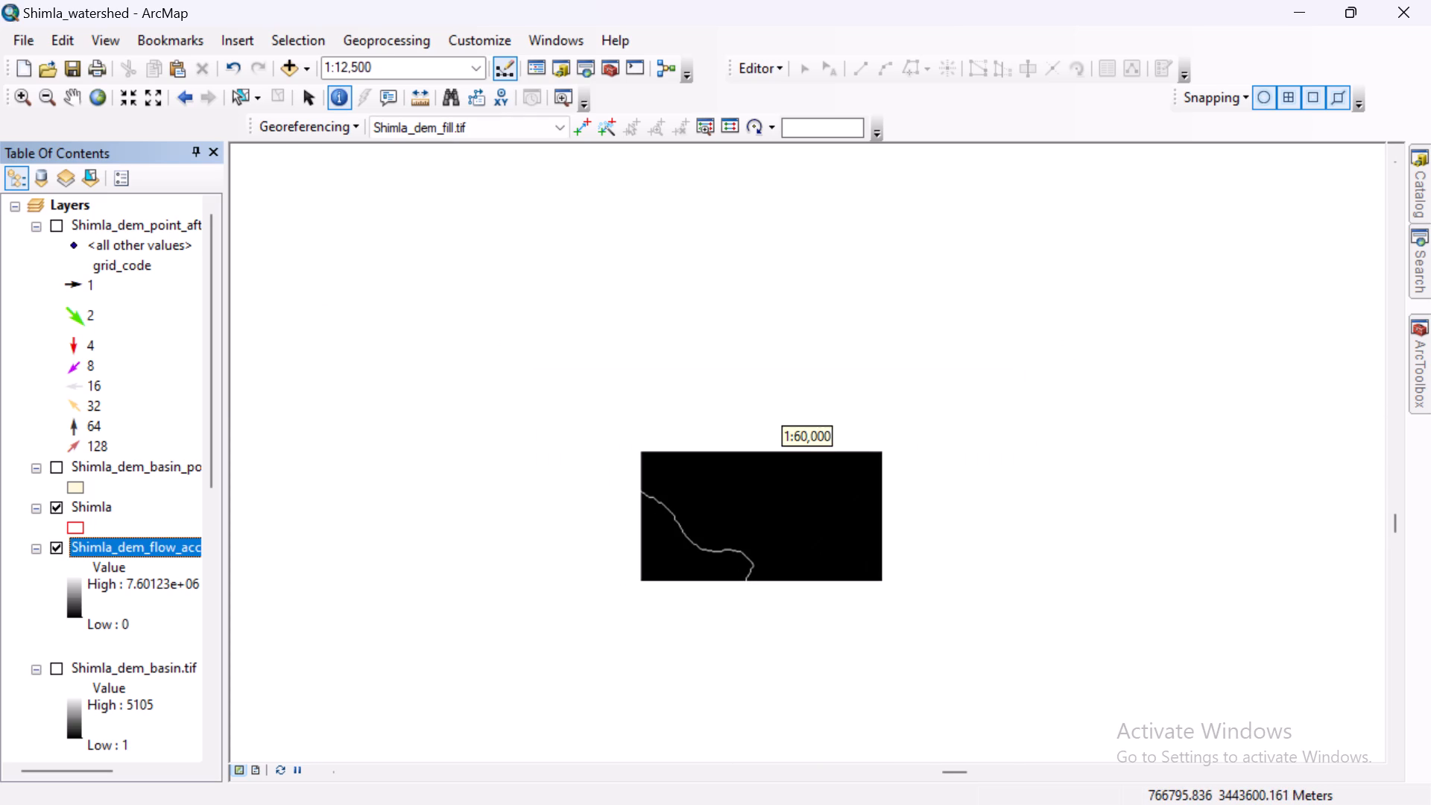
pyautogui.scroll(11, 748, 531)
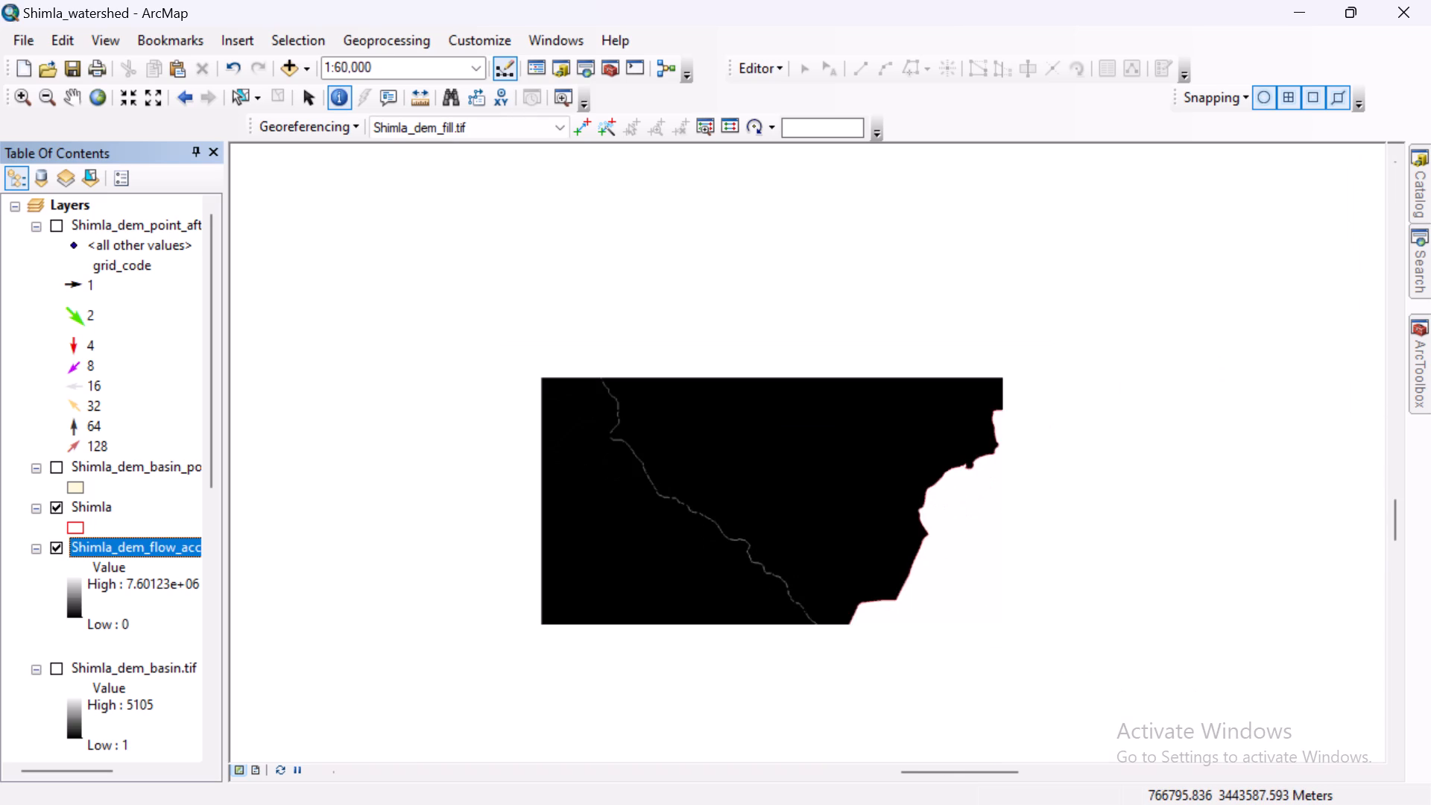
pyautogui.moveTo(712, 420); pyautogui.dragTo(783, 647, button='middle')
pyautogui.scroll(5, 820, 584)
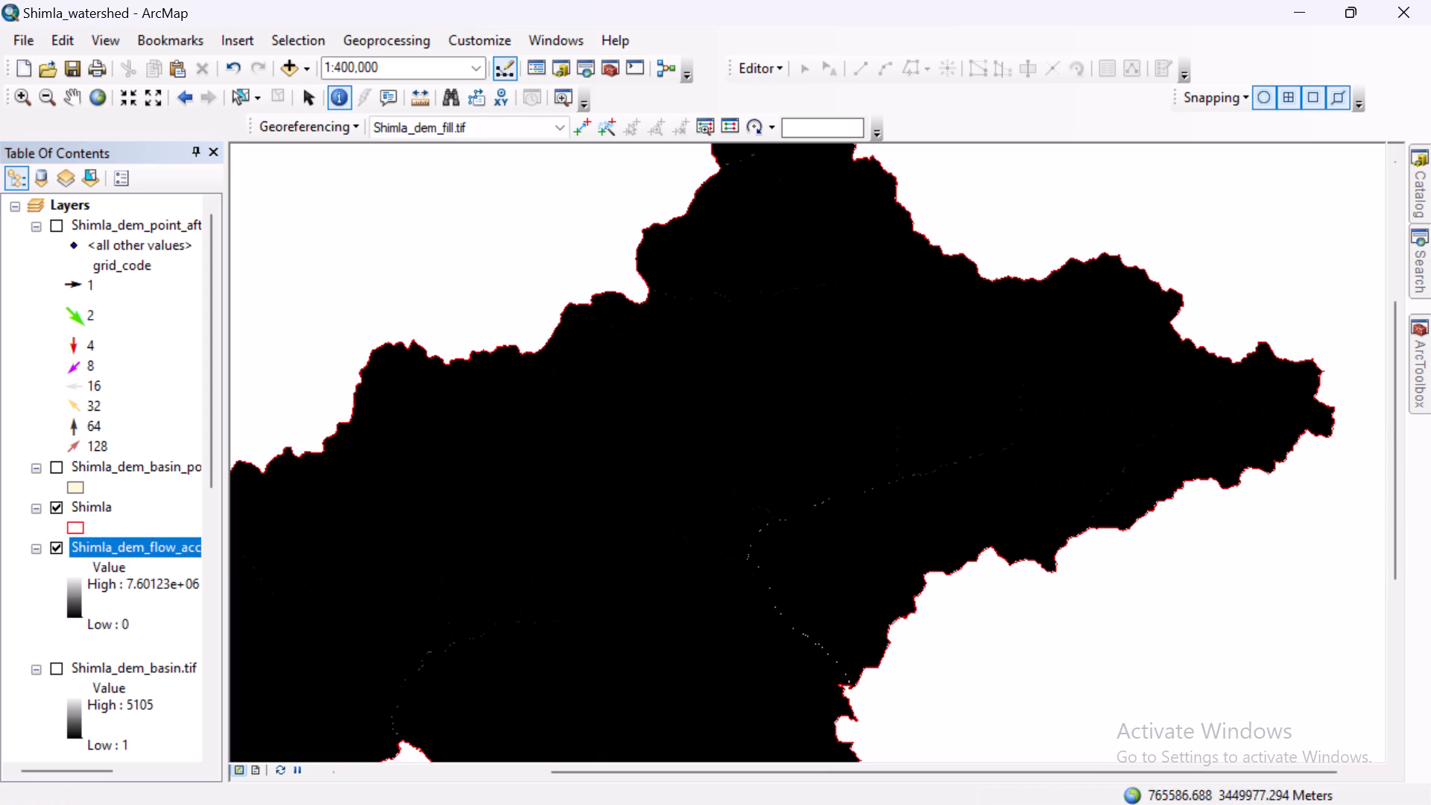
pyautogui.scroll(1, 745, 609)
pyautogui.moveTo(745, 609); pyautogui.dragTo(907, 461, button='middle')
pyautogui.moveTo(812, 547); pyautogui.dragTo(887, 435, button='middle')
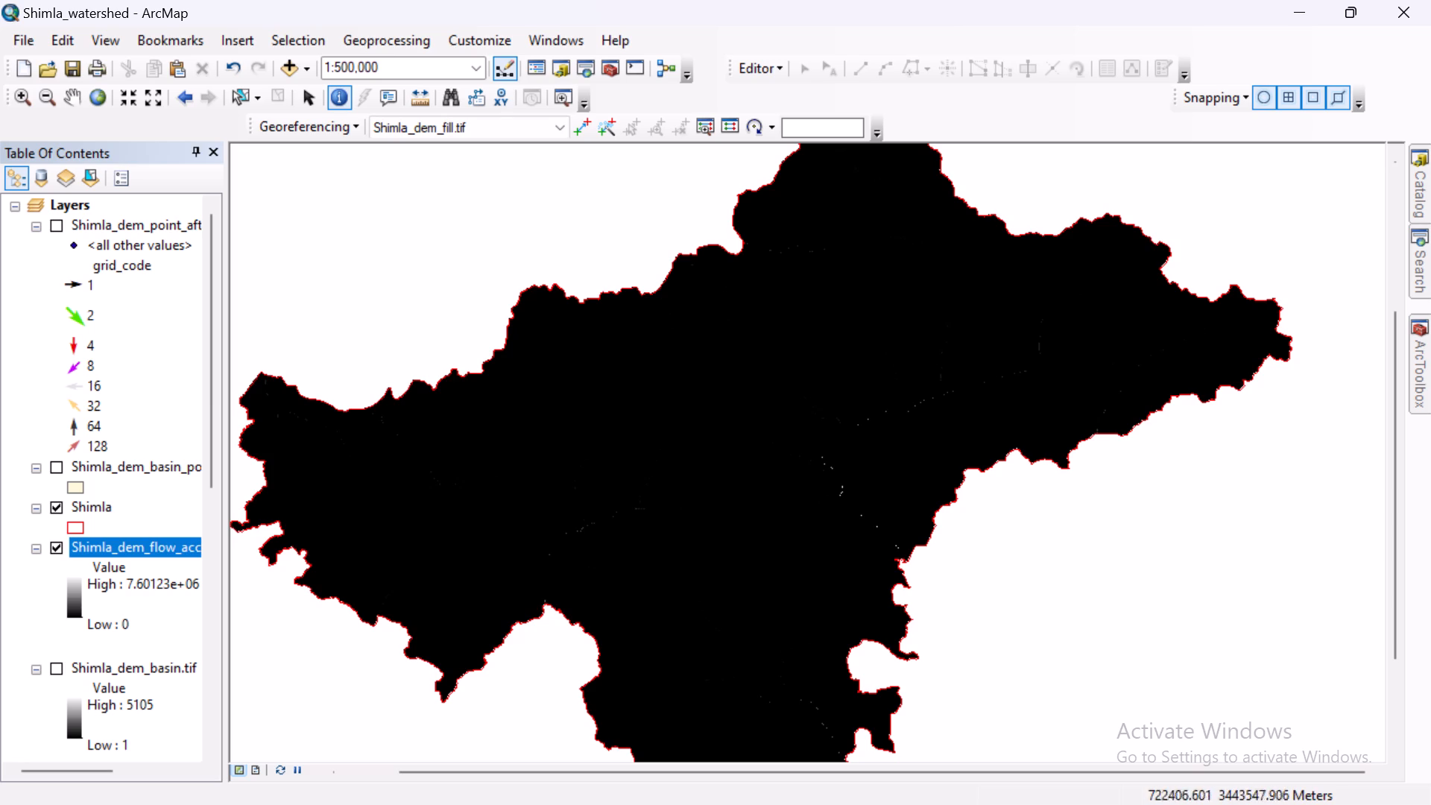
# Examine the flow accumulation raster in the western part of Shimla for visible drainage lines.
pyautogui.scroll(-7, 370, 489)
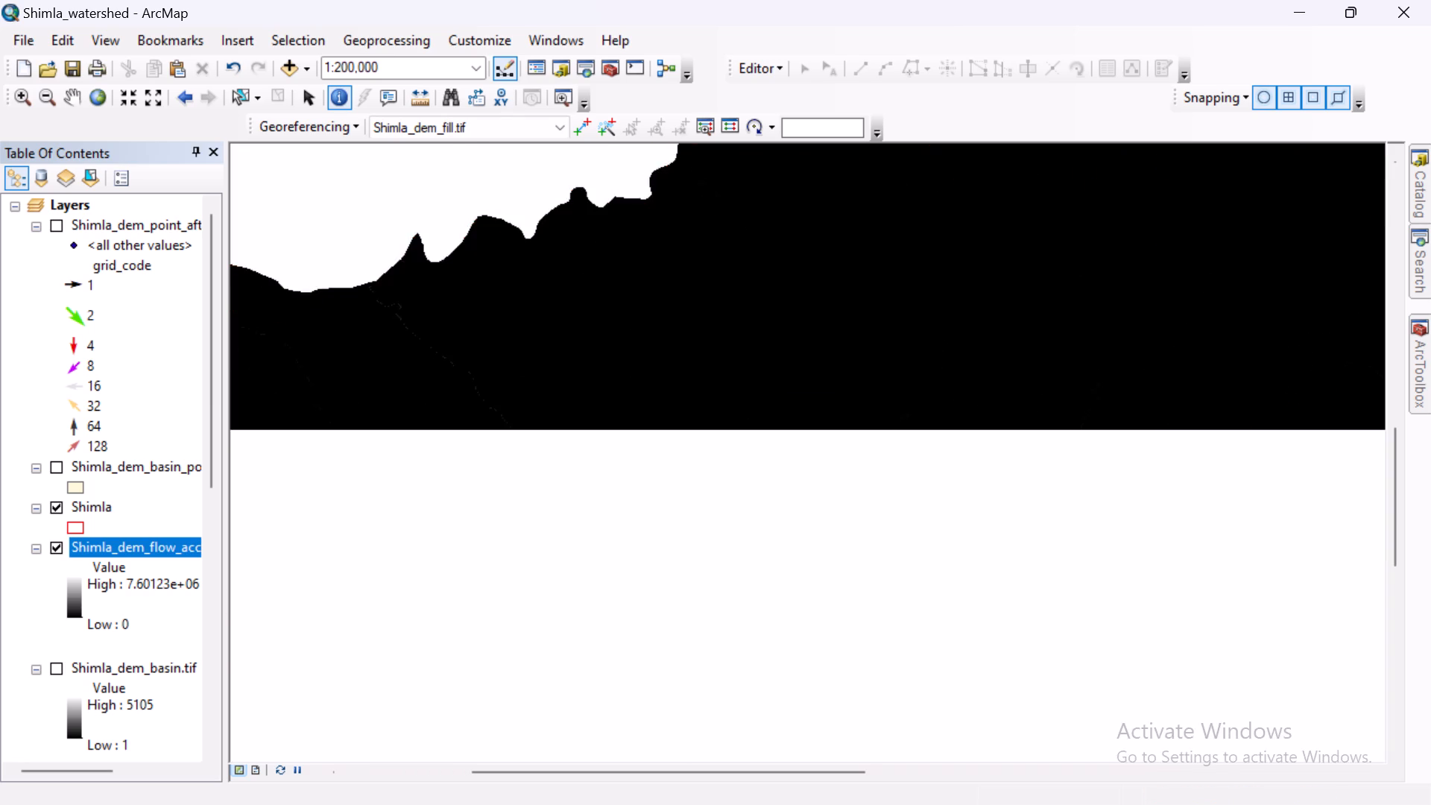
pyautogui.scroll(-3, 370, 489)
pyautogui.scroll(6, 412, 495)
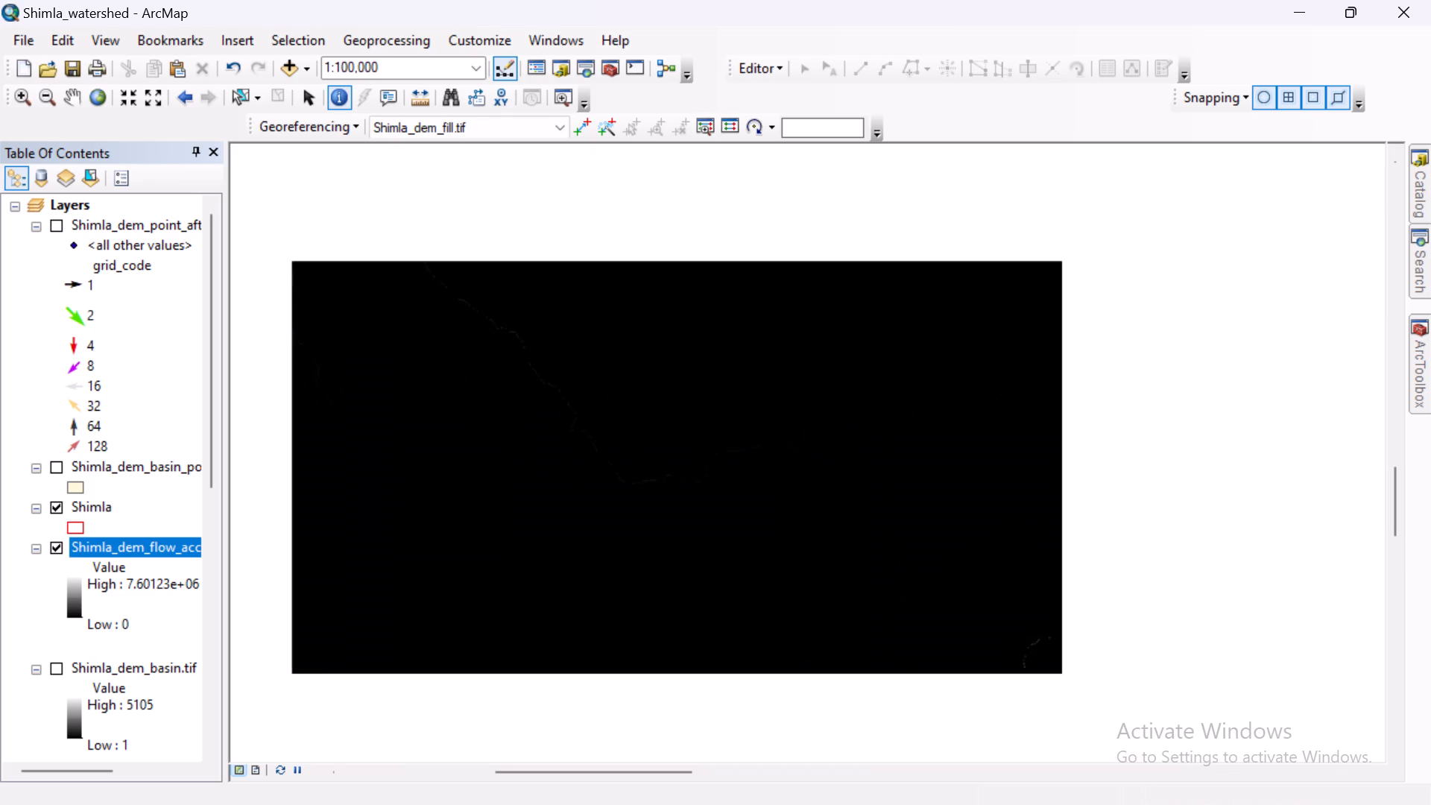
pyautogui.scroll(6, 412, 495)
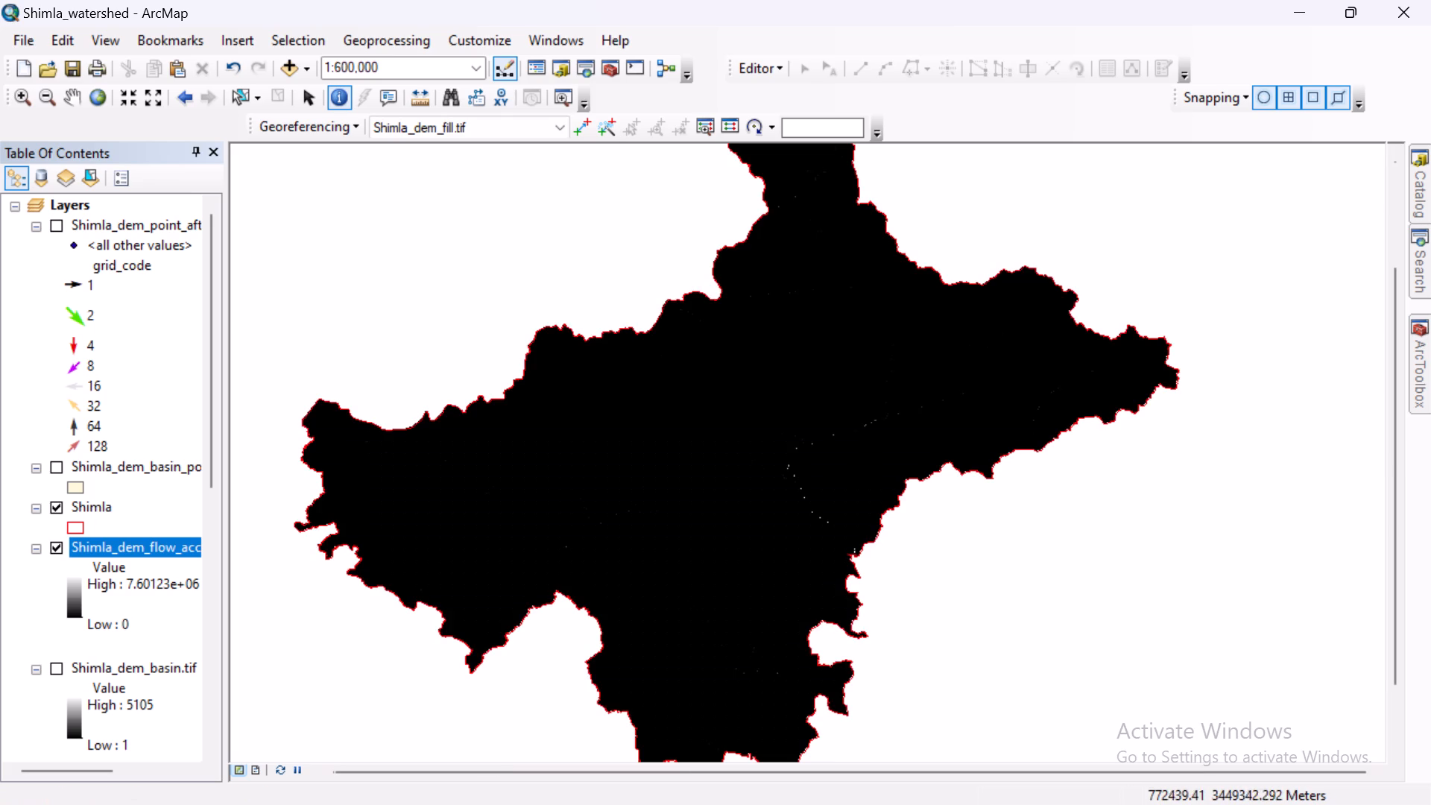
pyautogui.moveTo(935, 472); pyautogui.dragTo(757, 426)
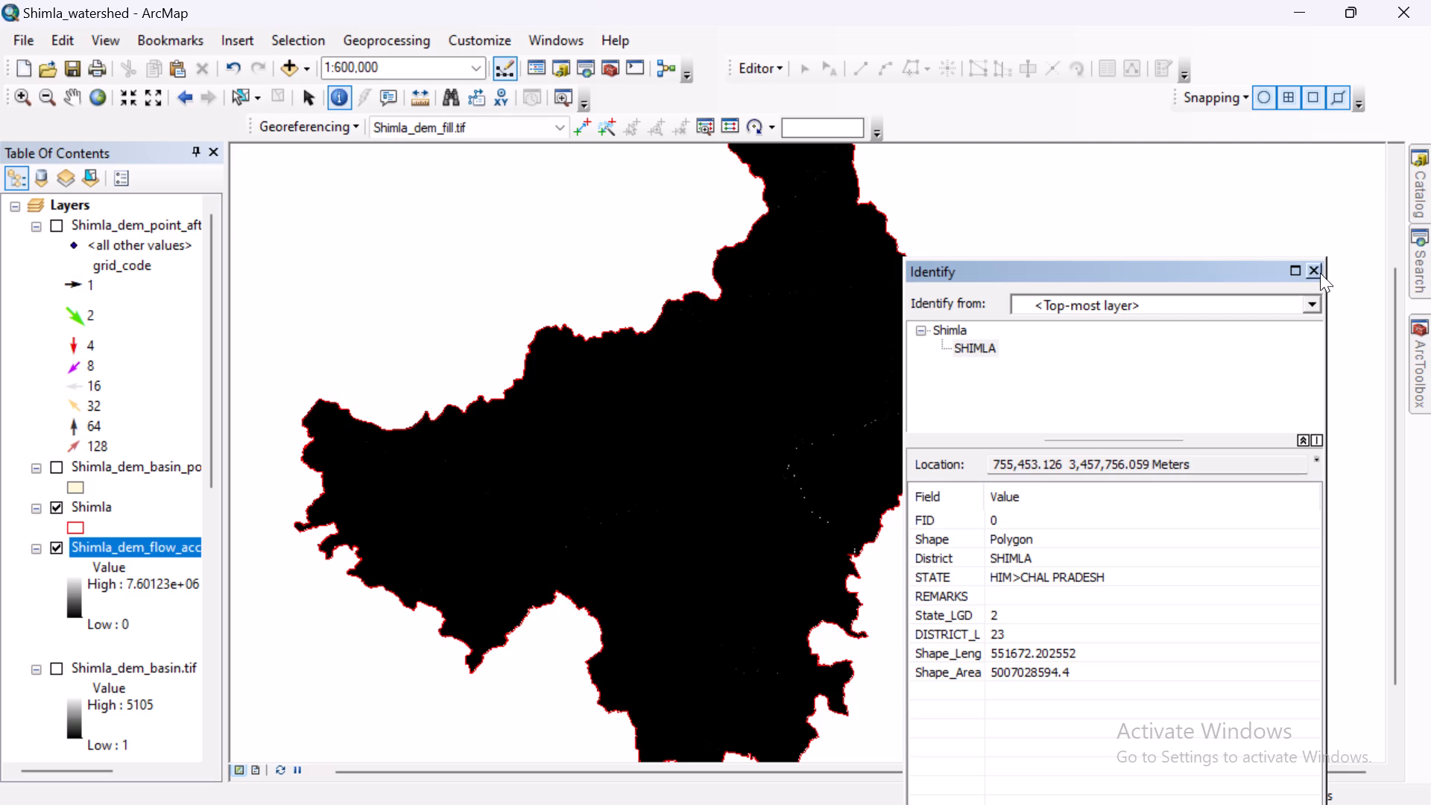
pyautogui.click(1320, 273)
# Examine the main drainage line in the flow accumulation raster down to where it meets the southeastern Shimla boundary.
pyautogui.moveTo(920, 456); pyautogui.dragTo(853, 401, button='middle')
pyautogui.scroll(1, 858, 402)
pyautogui.scroll(2, 726, 425)
pyautogui.scroll(-2, 726, 425)
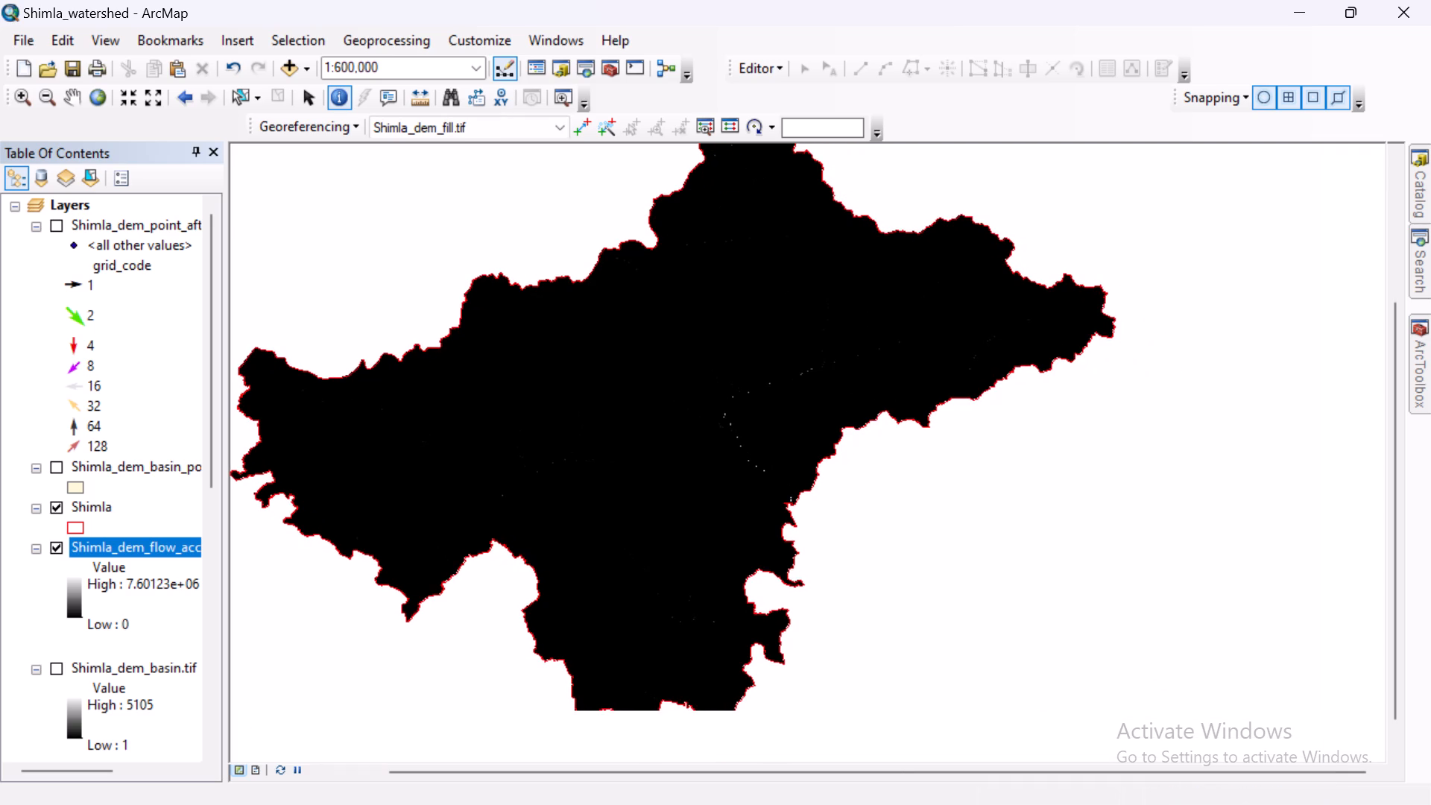
pyautogui.scroll(-5, 725, 423)
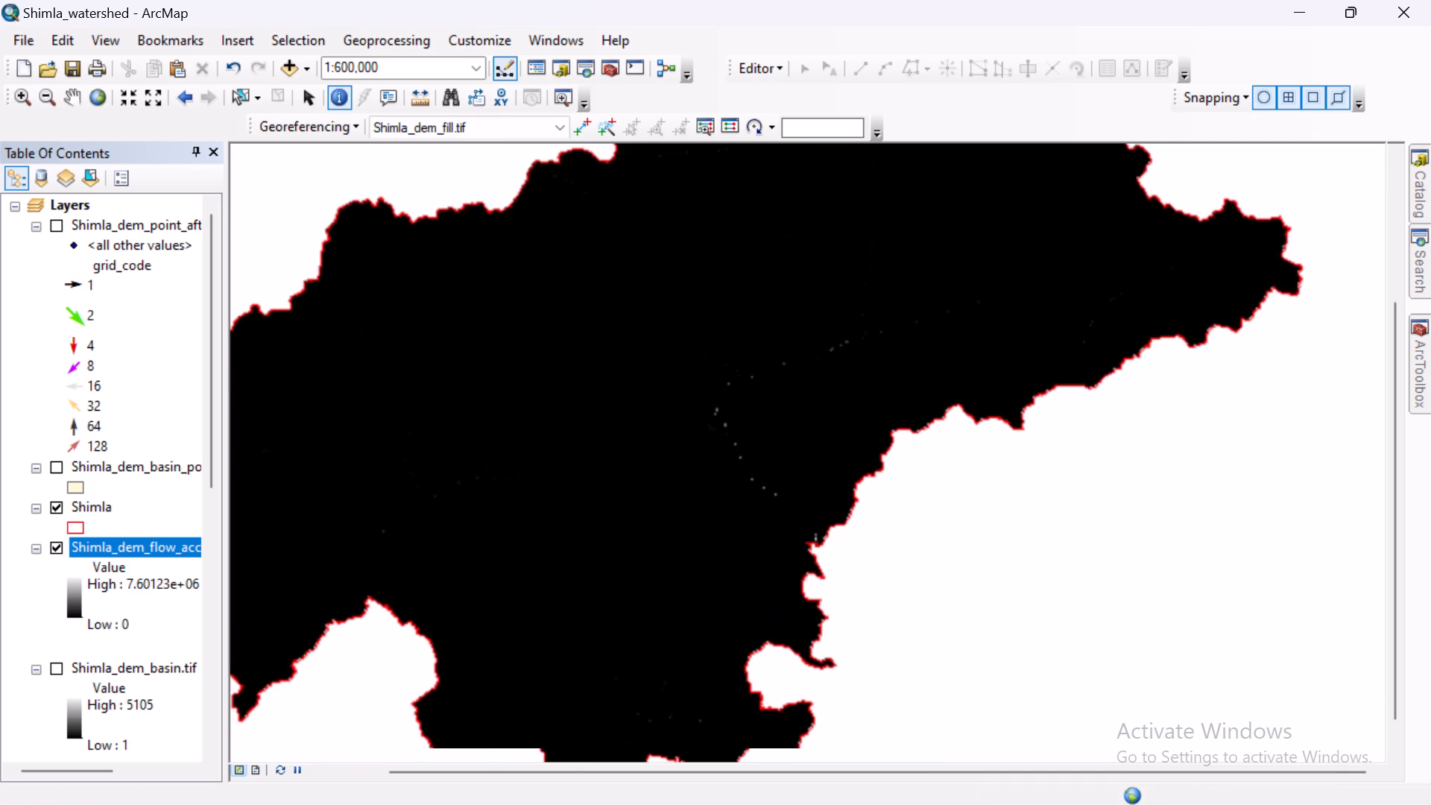
pyautogui.scroll(-3, 959, 347)
pyautogui.scroll(-1, 879, 328)
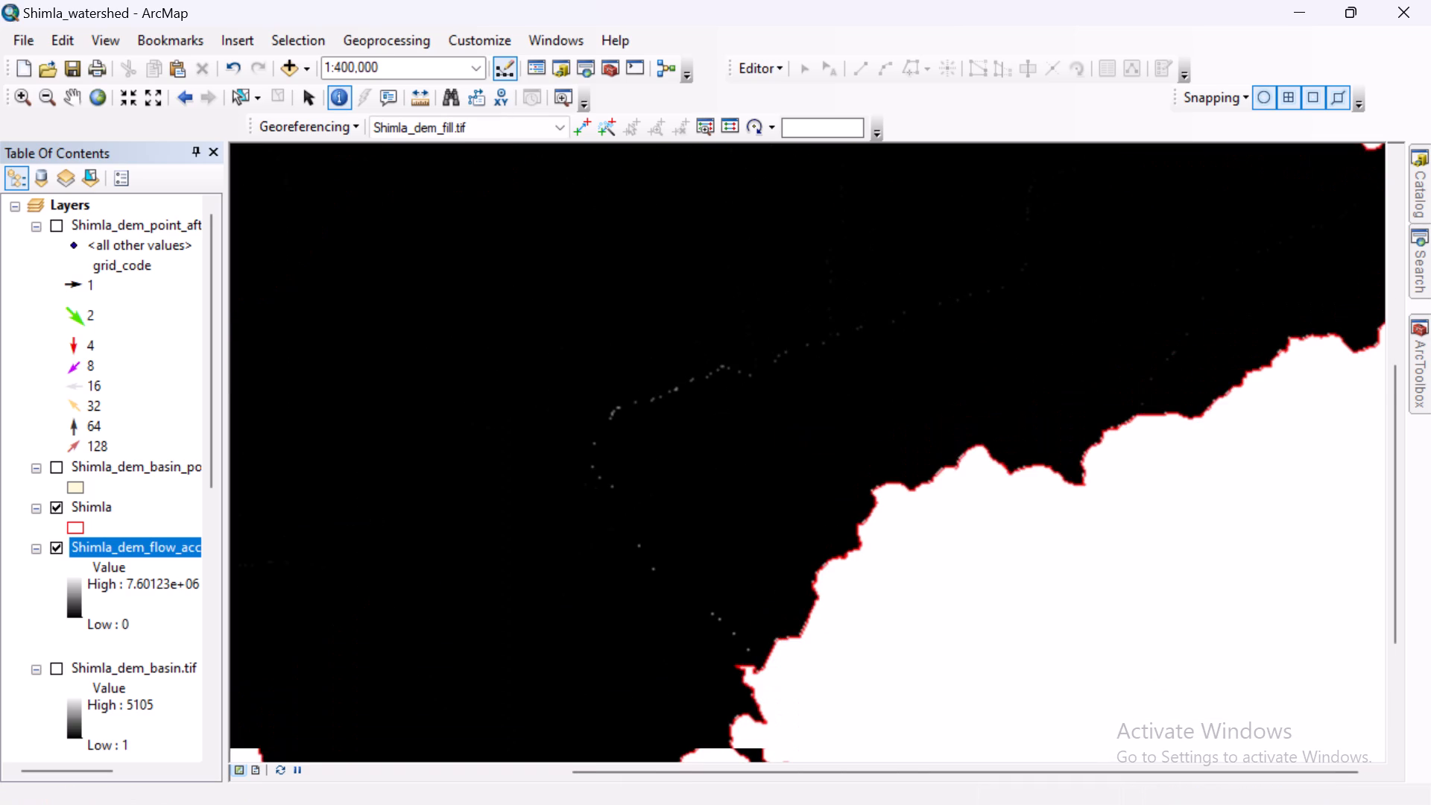
pyautogui.moveTo(1084, 337); pyautogui.dragTo(894, 376, button='middle')
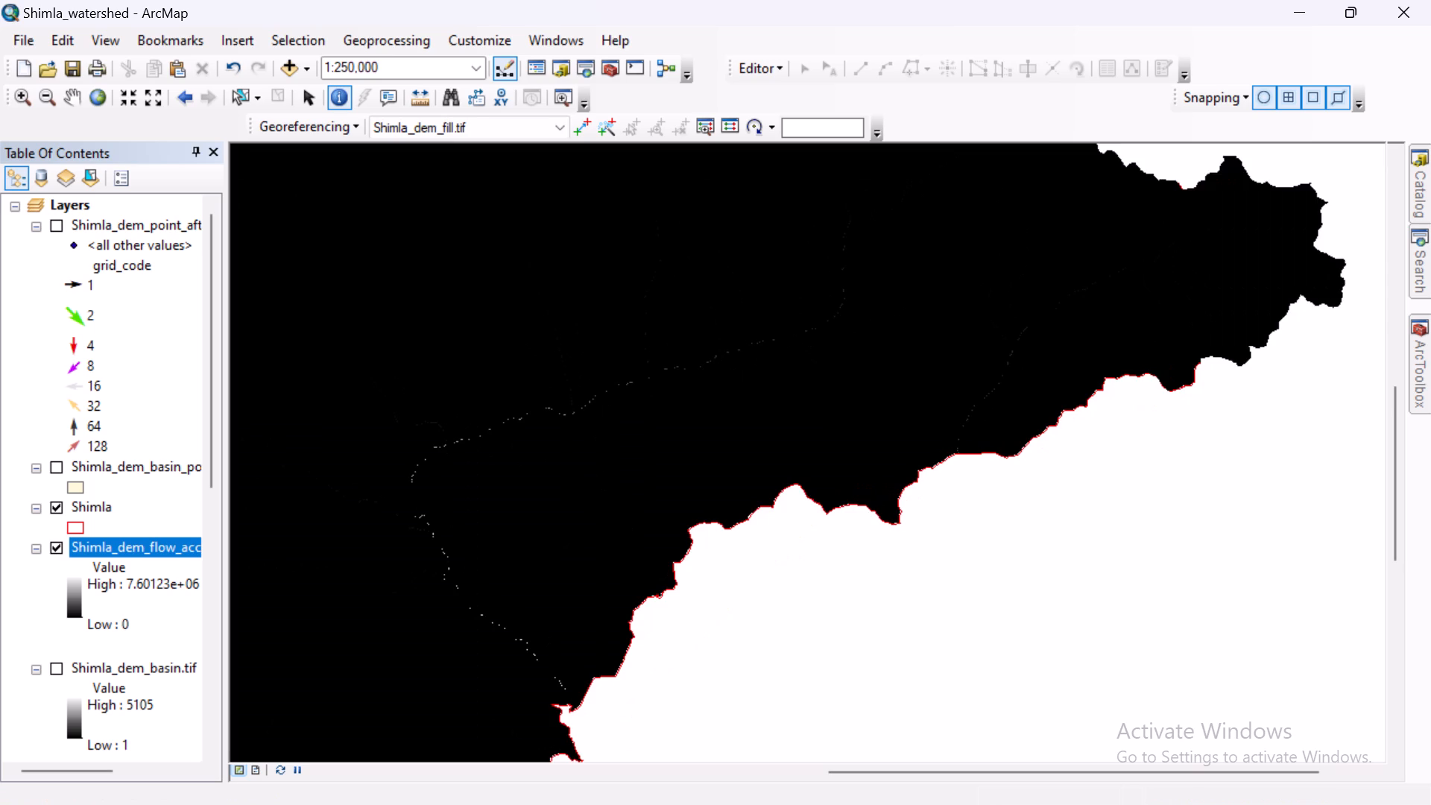
pyautogui.moveTo(835, 317); pyautogui.dragTo(771, 449, button='middle')
pyautogui.moveTo(761, 423); pyautogui.dragTo(965, 277, button='middle')
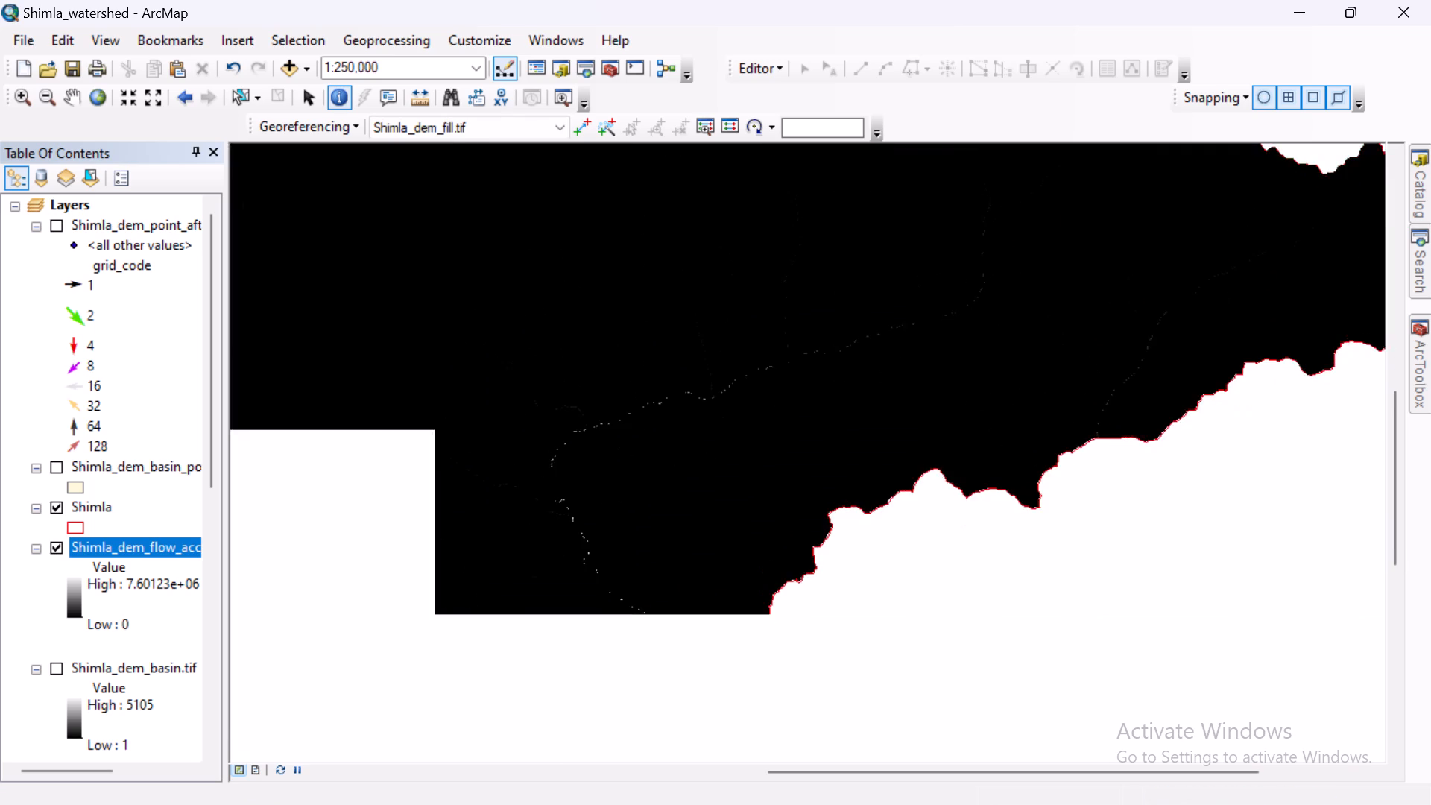
pyautogui.moveTo(814, 410); pyautogui.dragTo(899, 294, button='middle')
pyautogui.middleClick(899, 294)
pyautogui.moveTo(819, 401); pyautogui.dragTo(916, 265, button='middle')
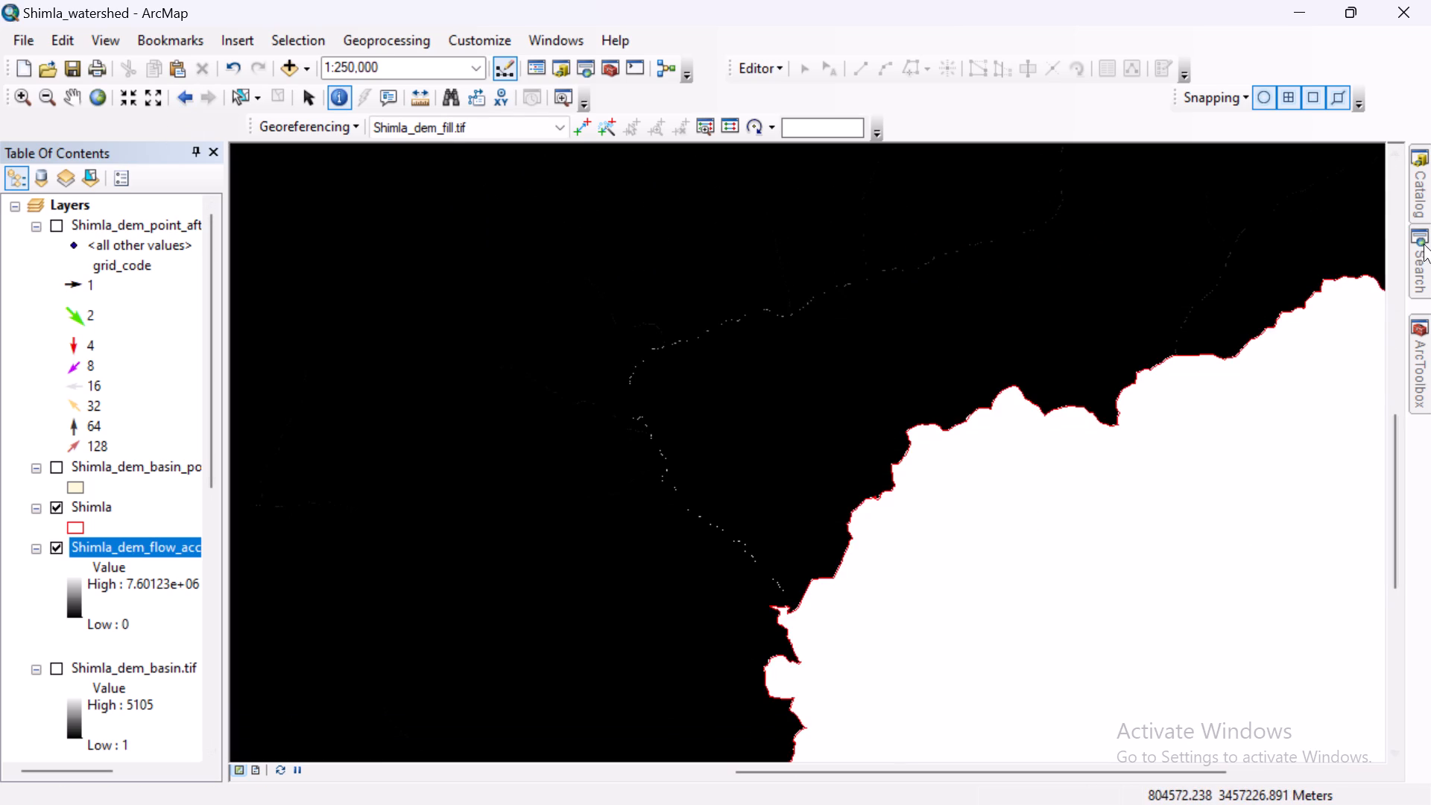
# Browse the Catalog folder connections on drive D down to the GIS folder of the structured work folder.
pyautogui.click(1424, 203)
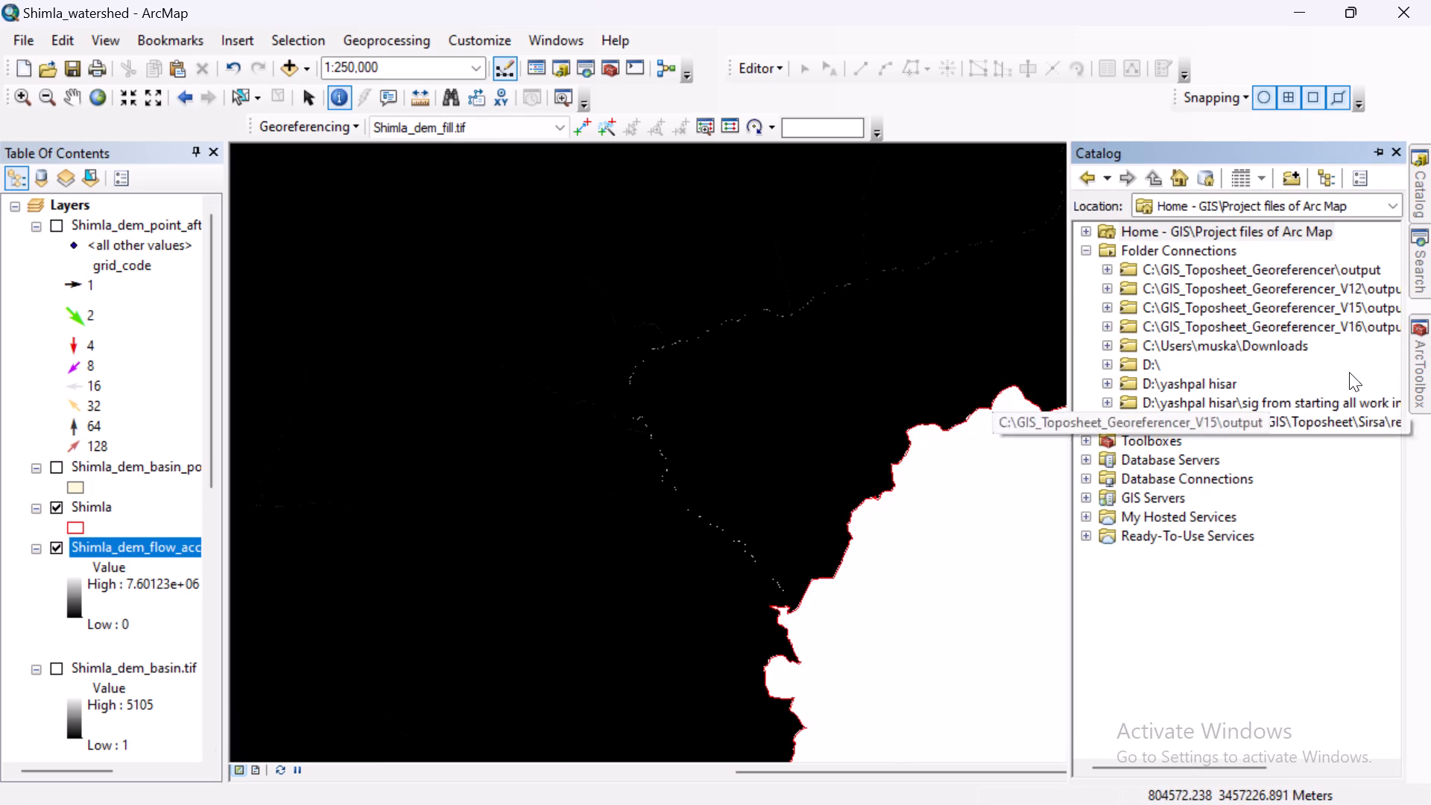
pyautogui.click(1419, 190)
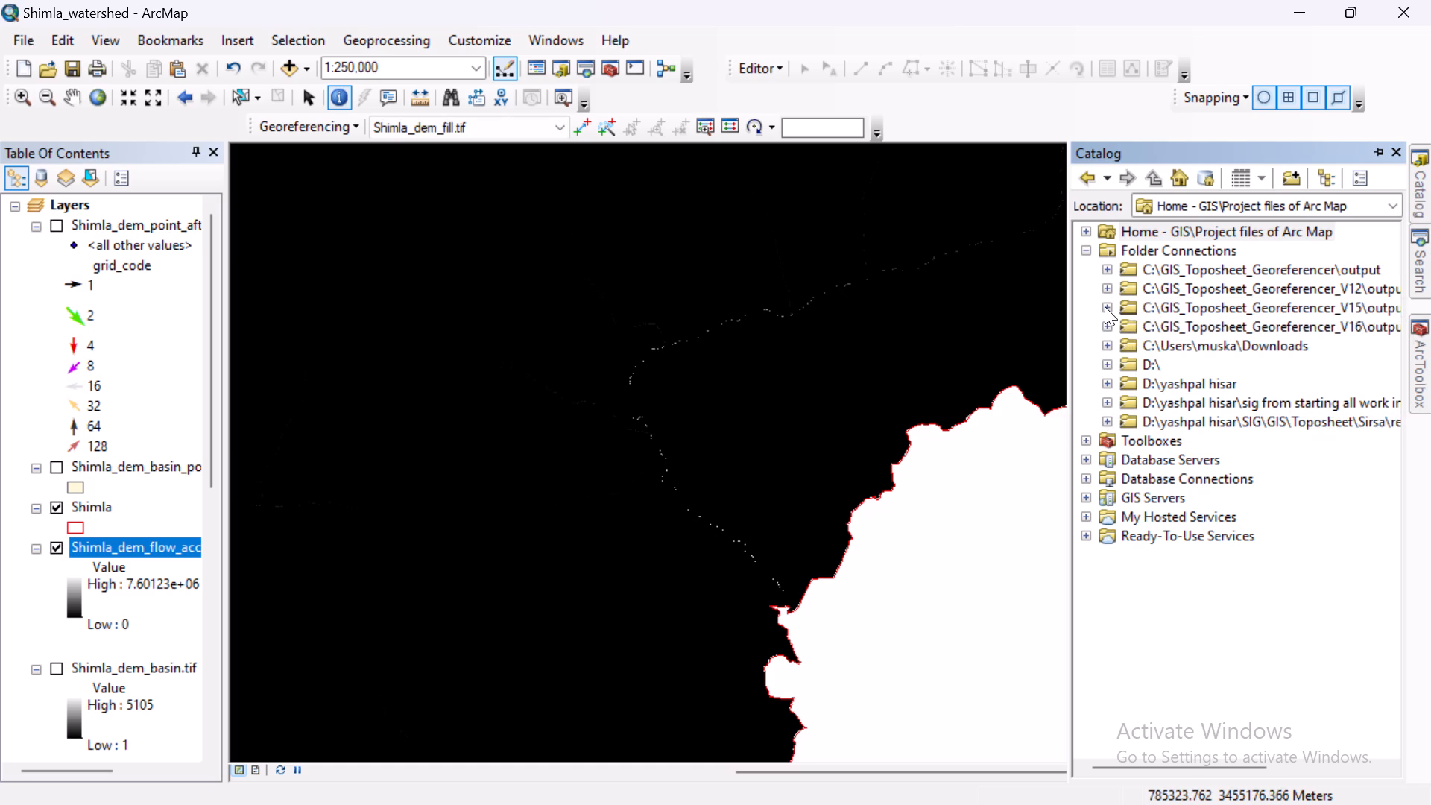
pyautogui.click(1108, 379)
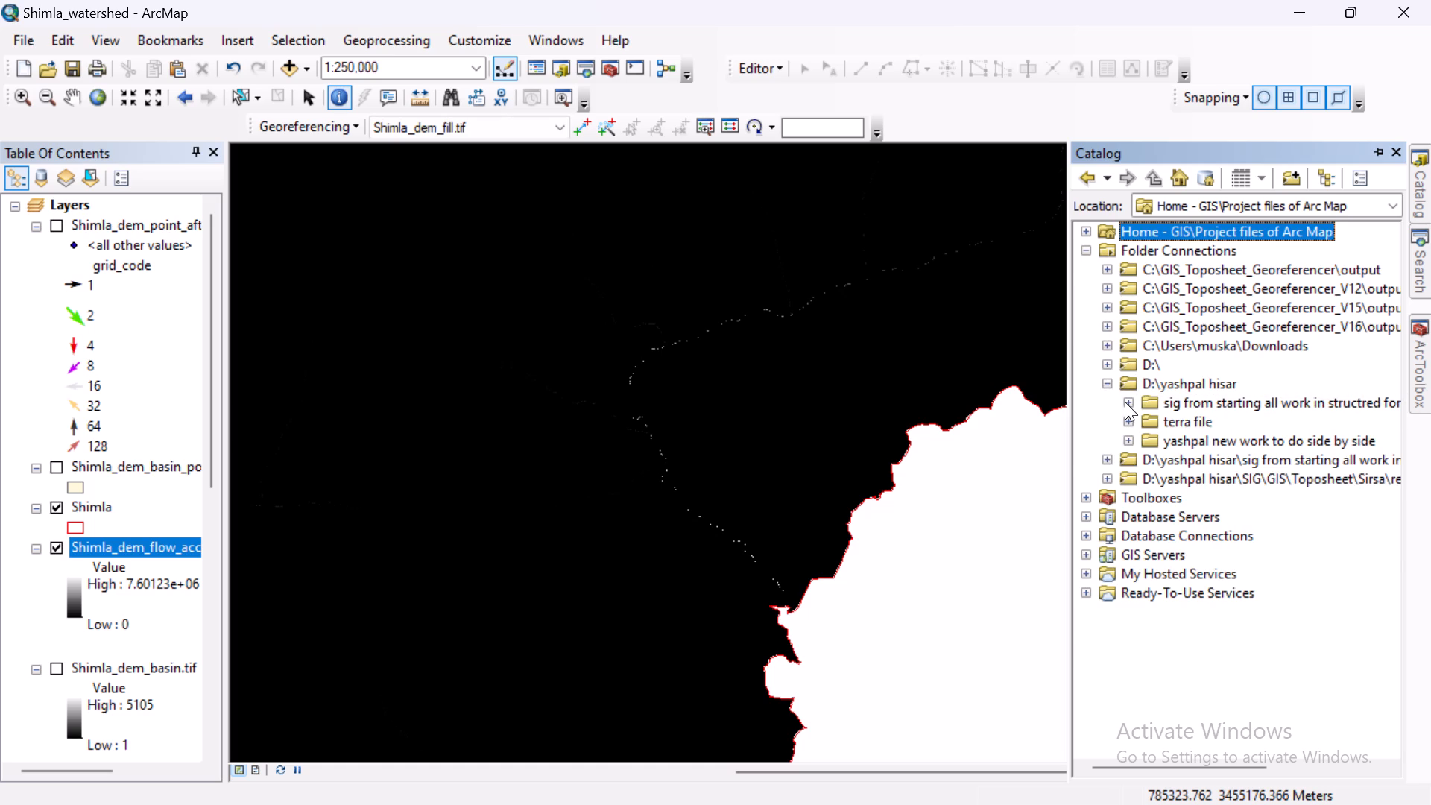
pyautogui.click(1125, 402)
pyautogui.click(1151, 422)
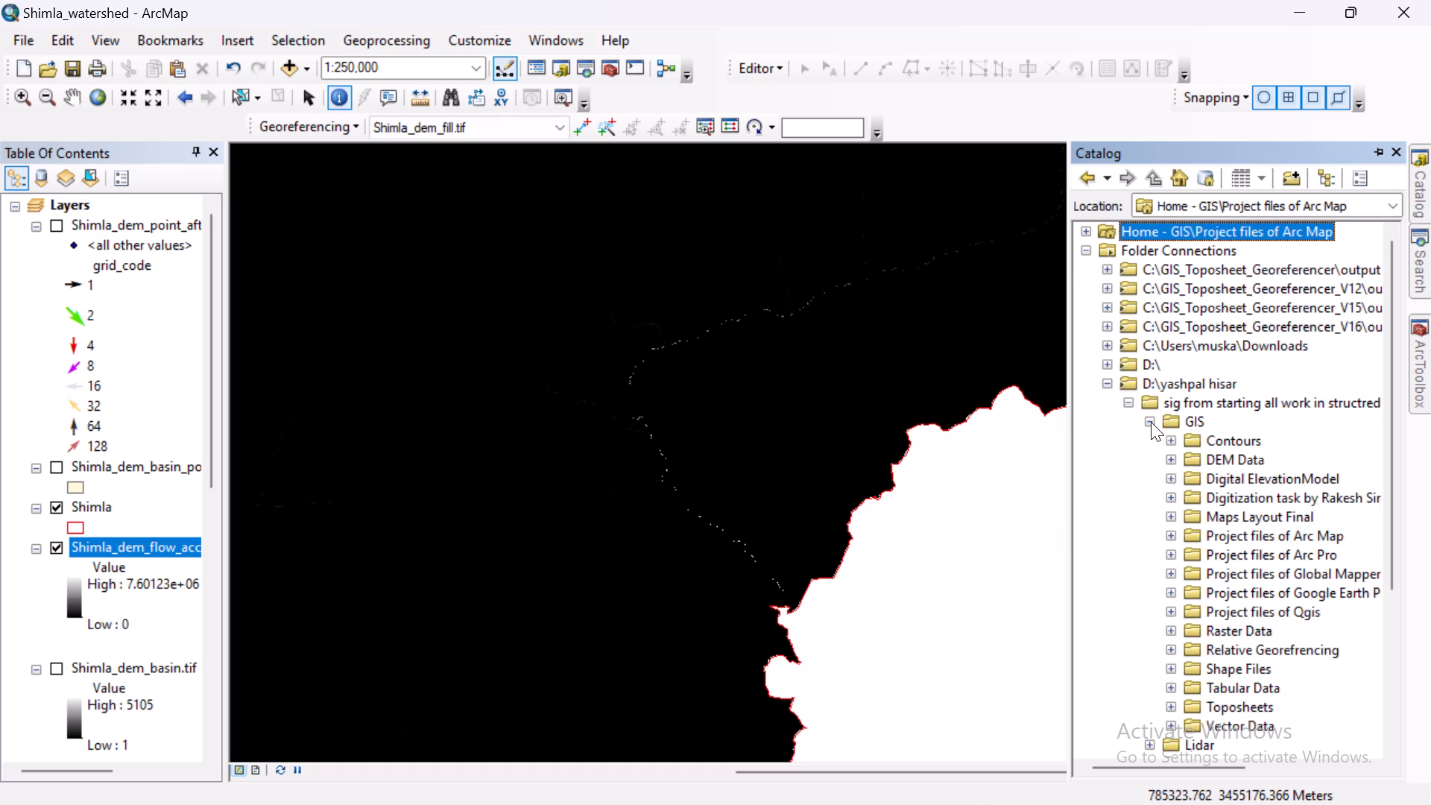
pyautogui.scroll(-4, 1207, 476)
pyautogui.scroll(2, 1214, 468)
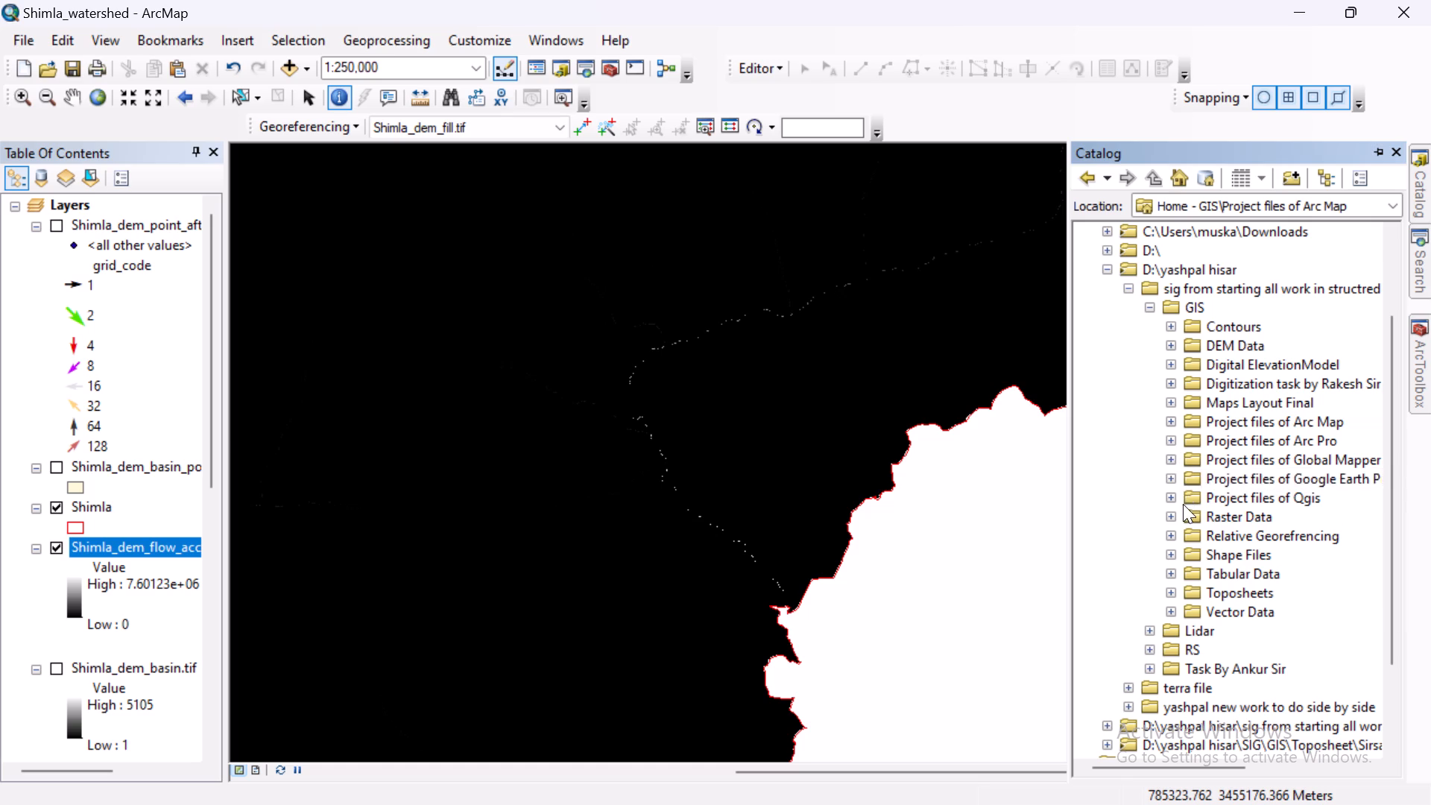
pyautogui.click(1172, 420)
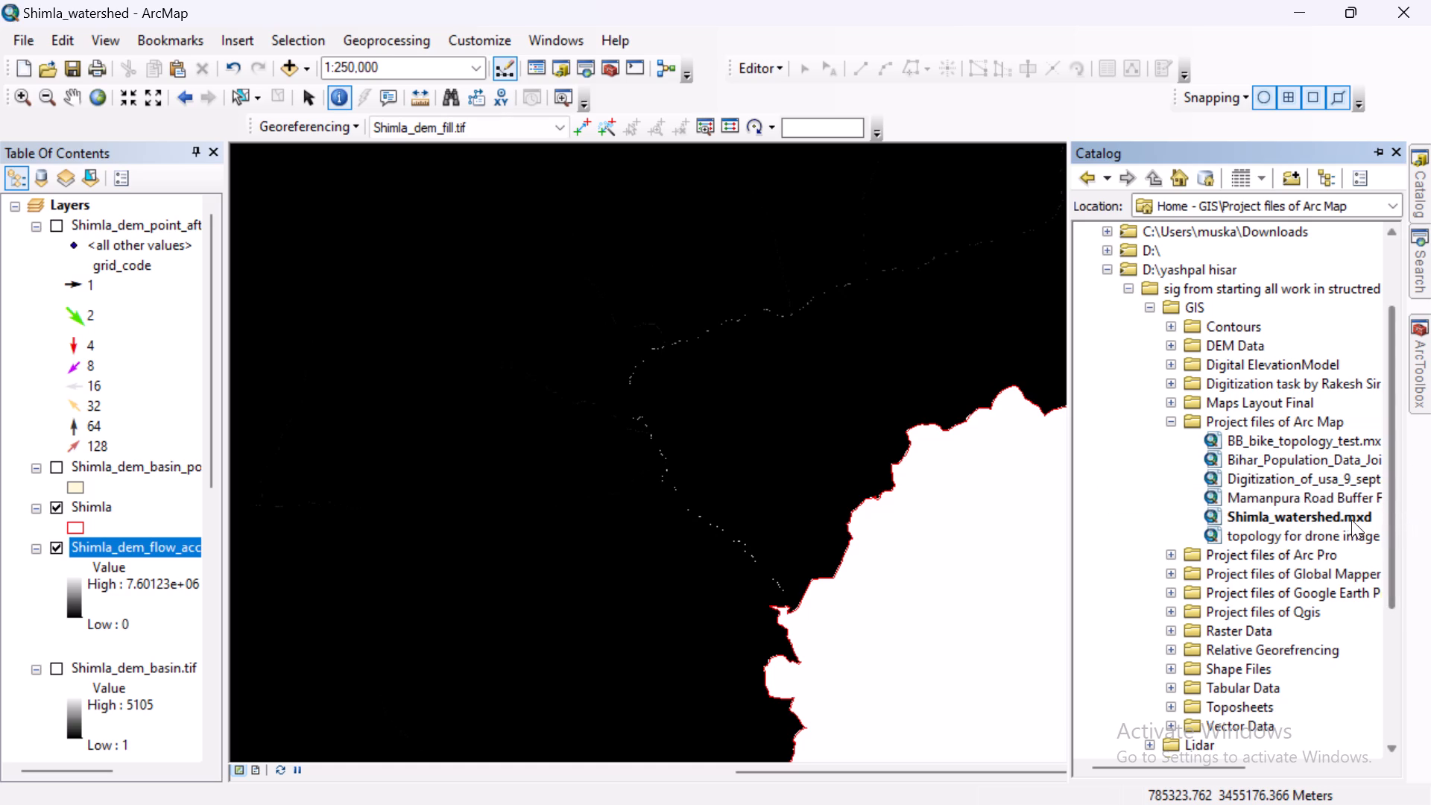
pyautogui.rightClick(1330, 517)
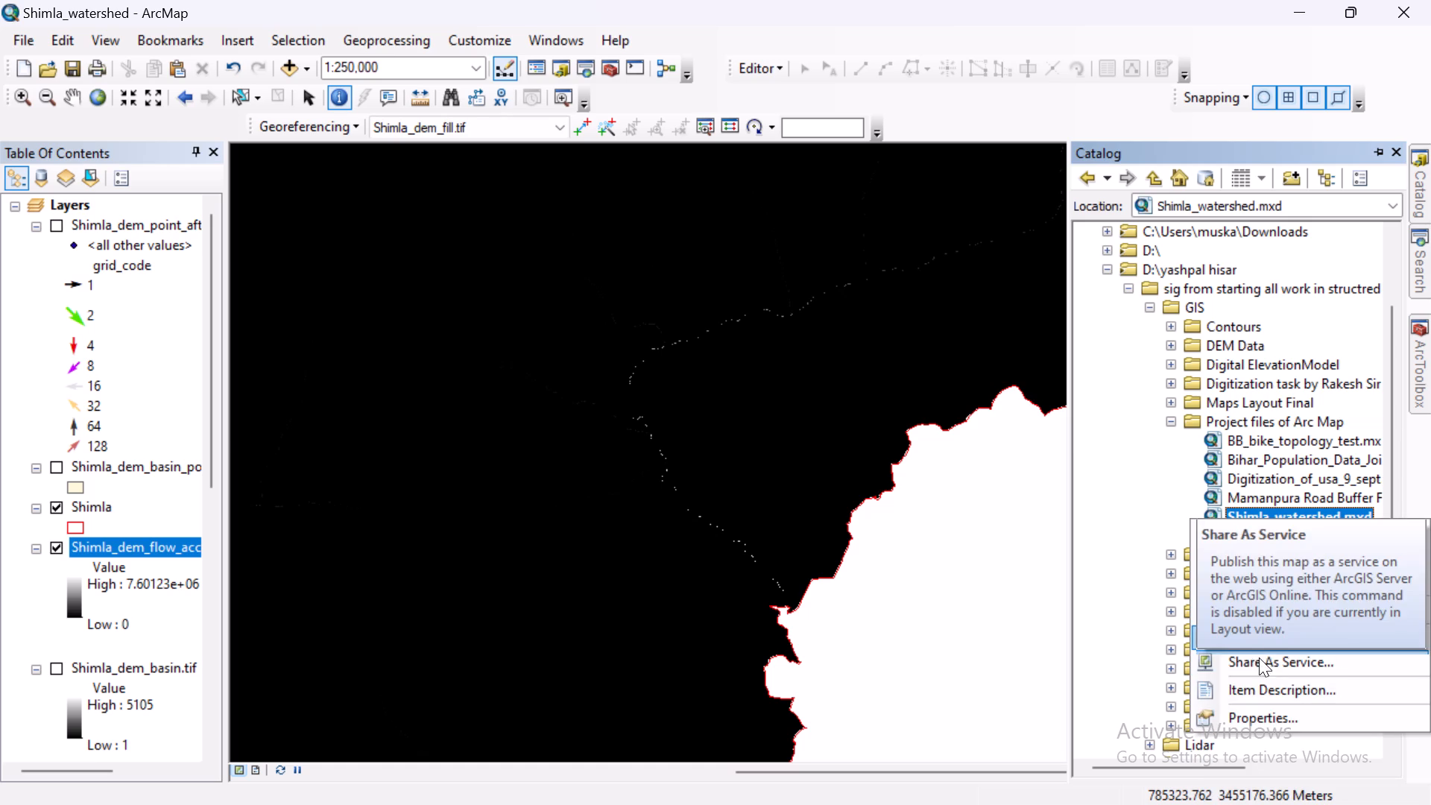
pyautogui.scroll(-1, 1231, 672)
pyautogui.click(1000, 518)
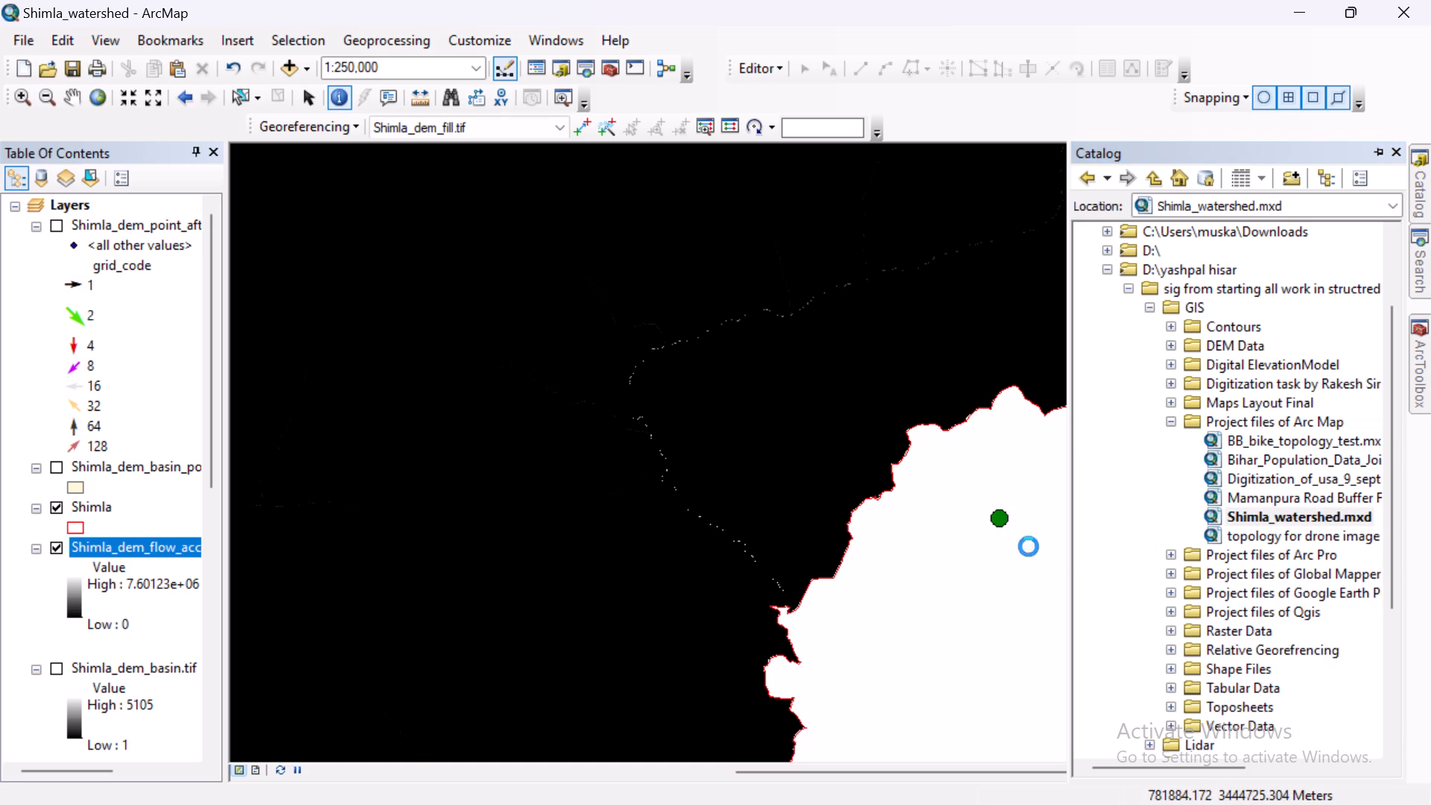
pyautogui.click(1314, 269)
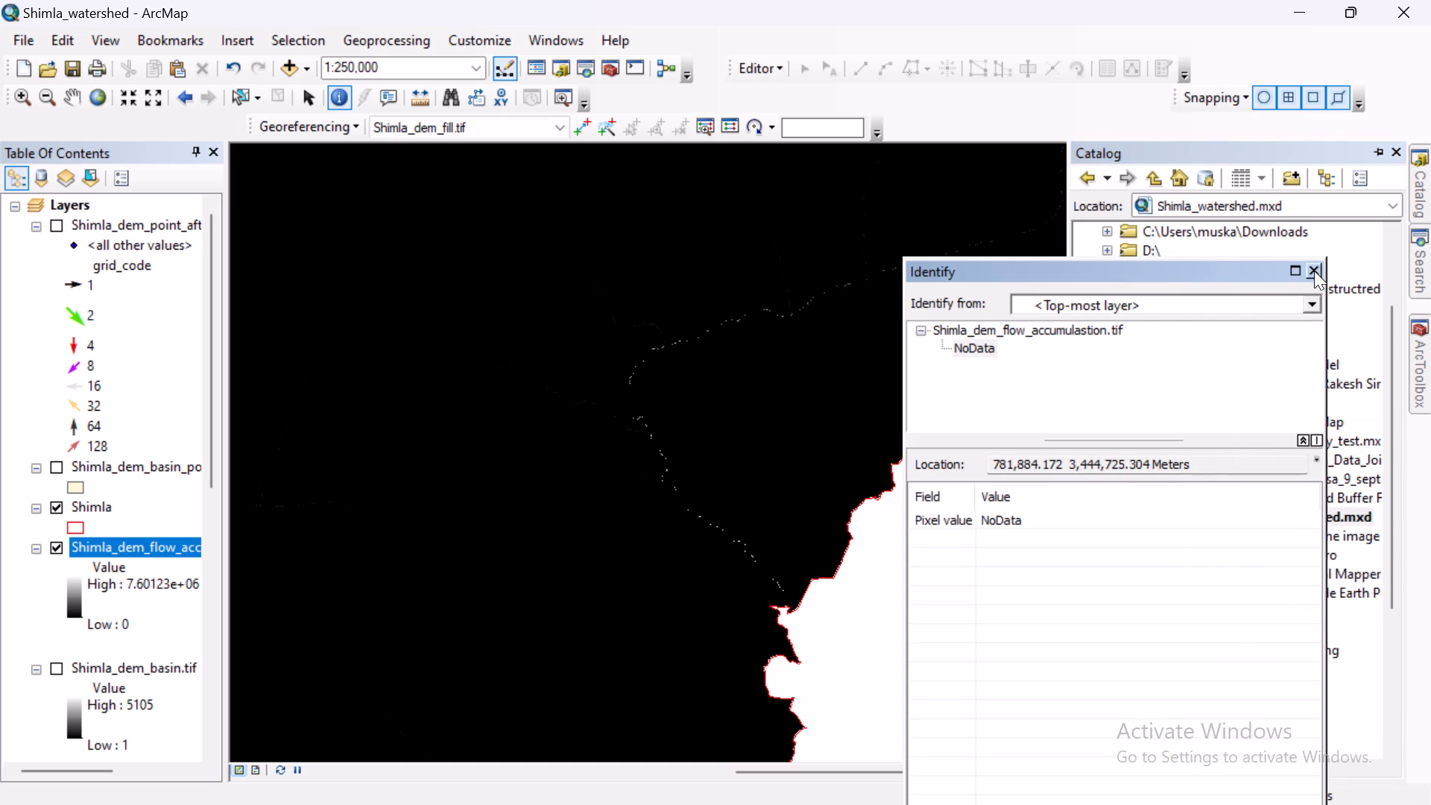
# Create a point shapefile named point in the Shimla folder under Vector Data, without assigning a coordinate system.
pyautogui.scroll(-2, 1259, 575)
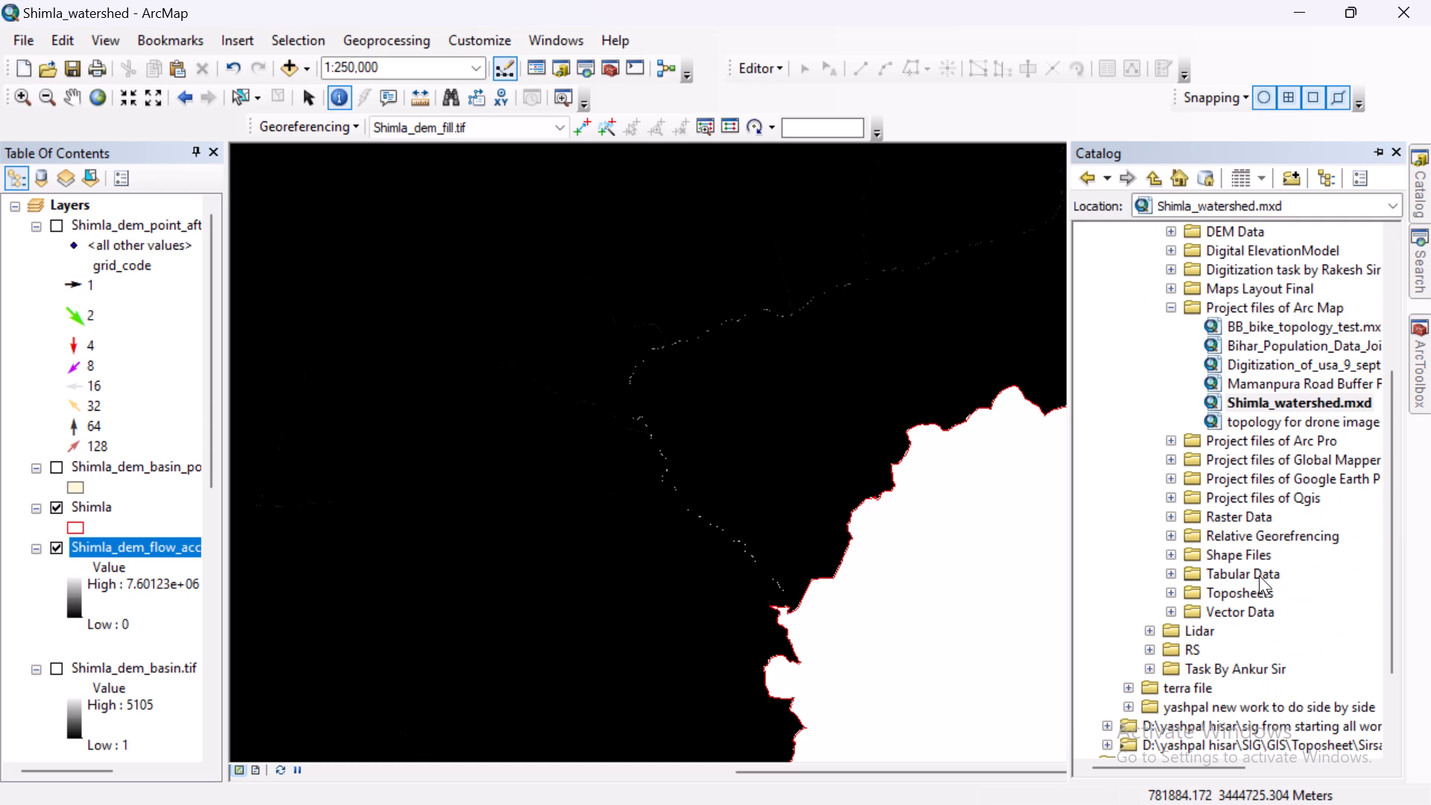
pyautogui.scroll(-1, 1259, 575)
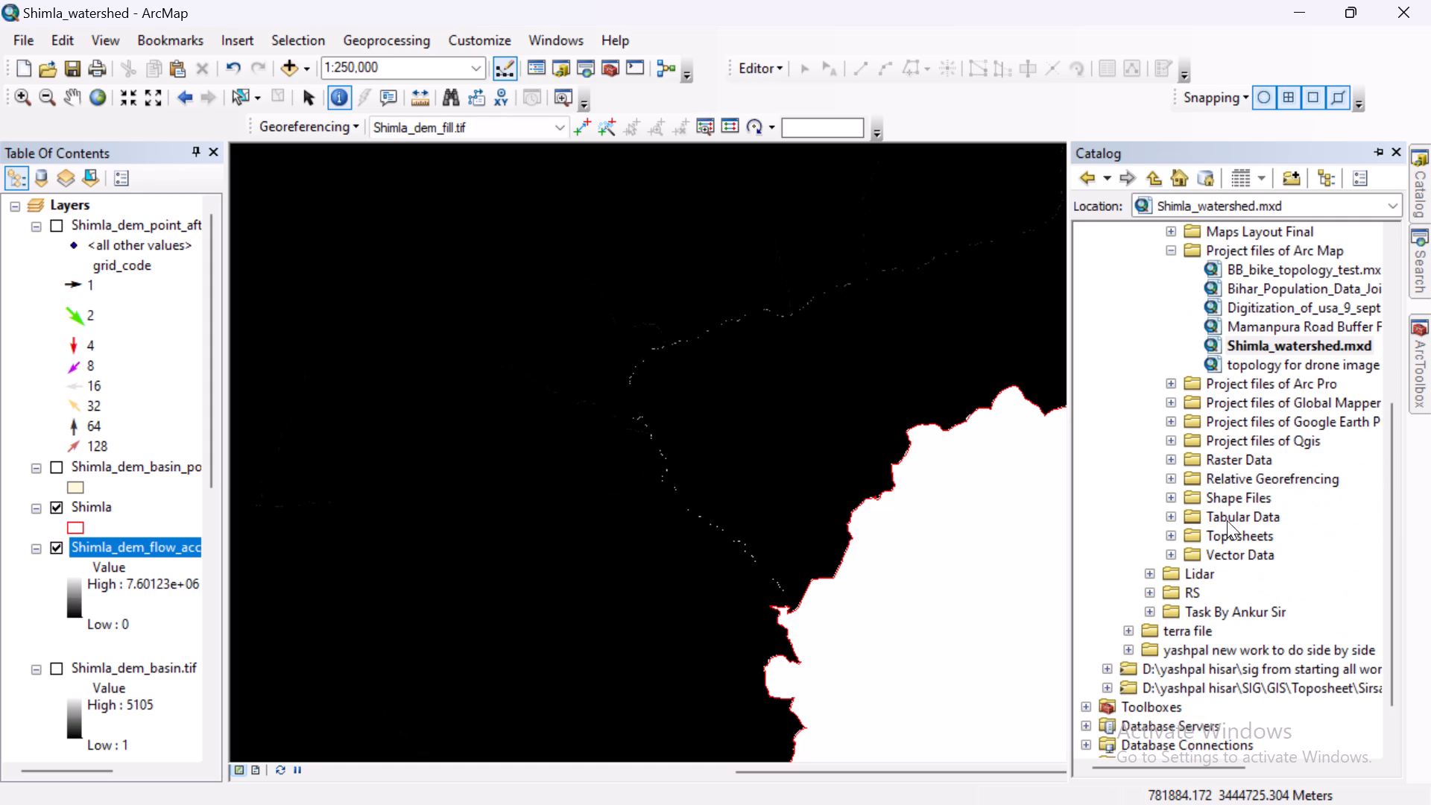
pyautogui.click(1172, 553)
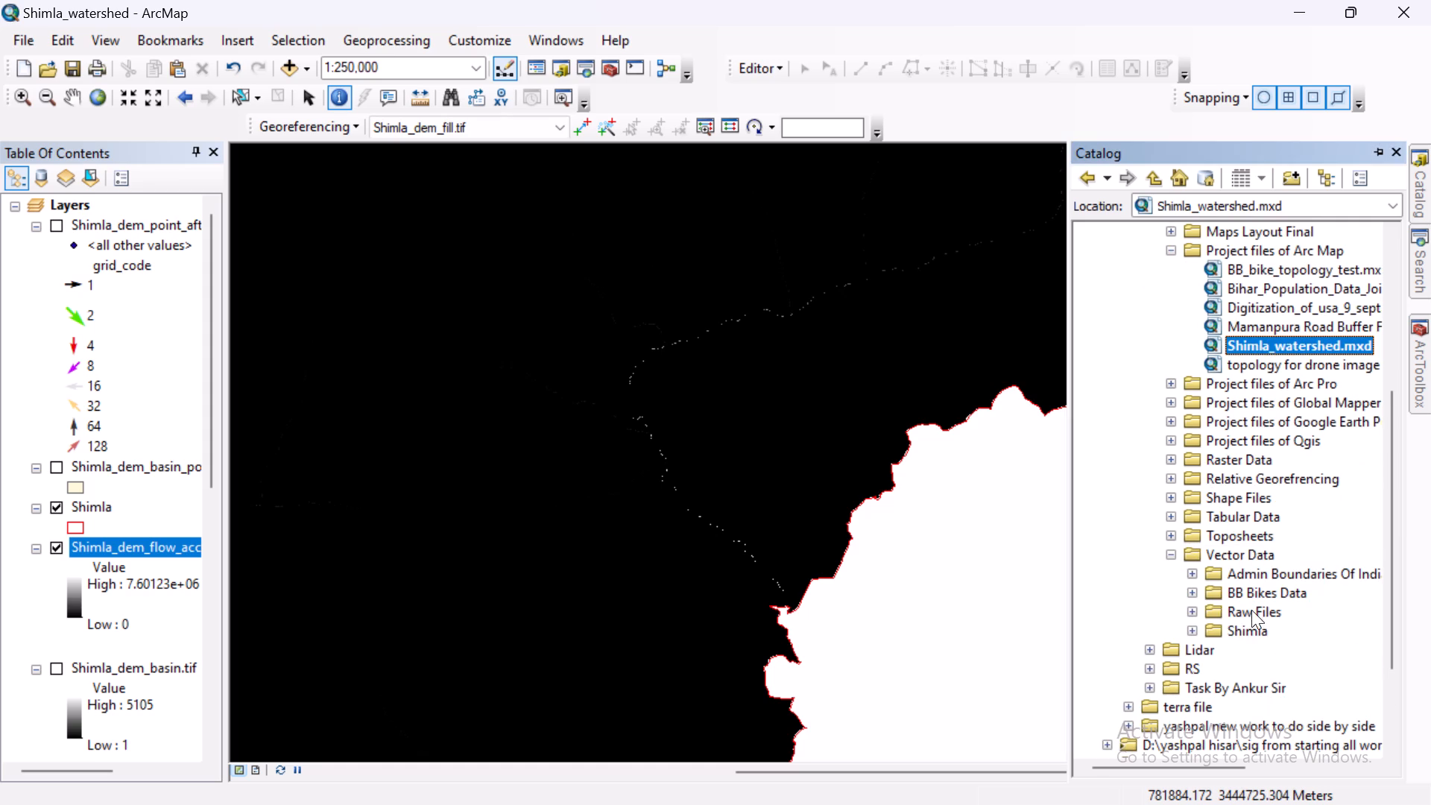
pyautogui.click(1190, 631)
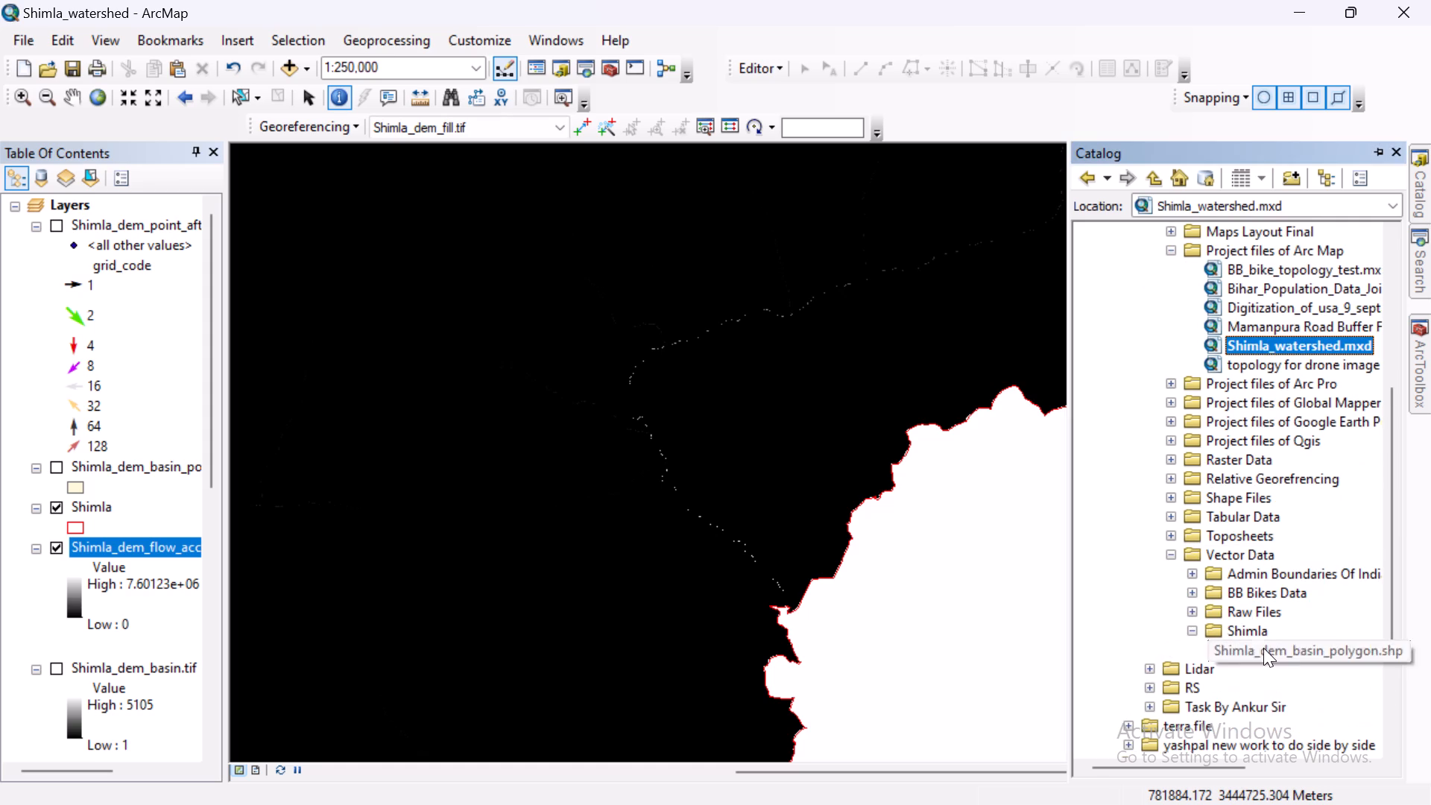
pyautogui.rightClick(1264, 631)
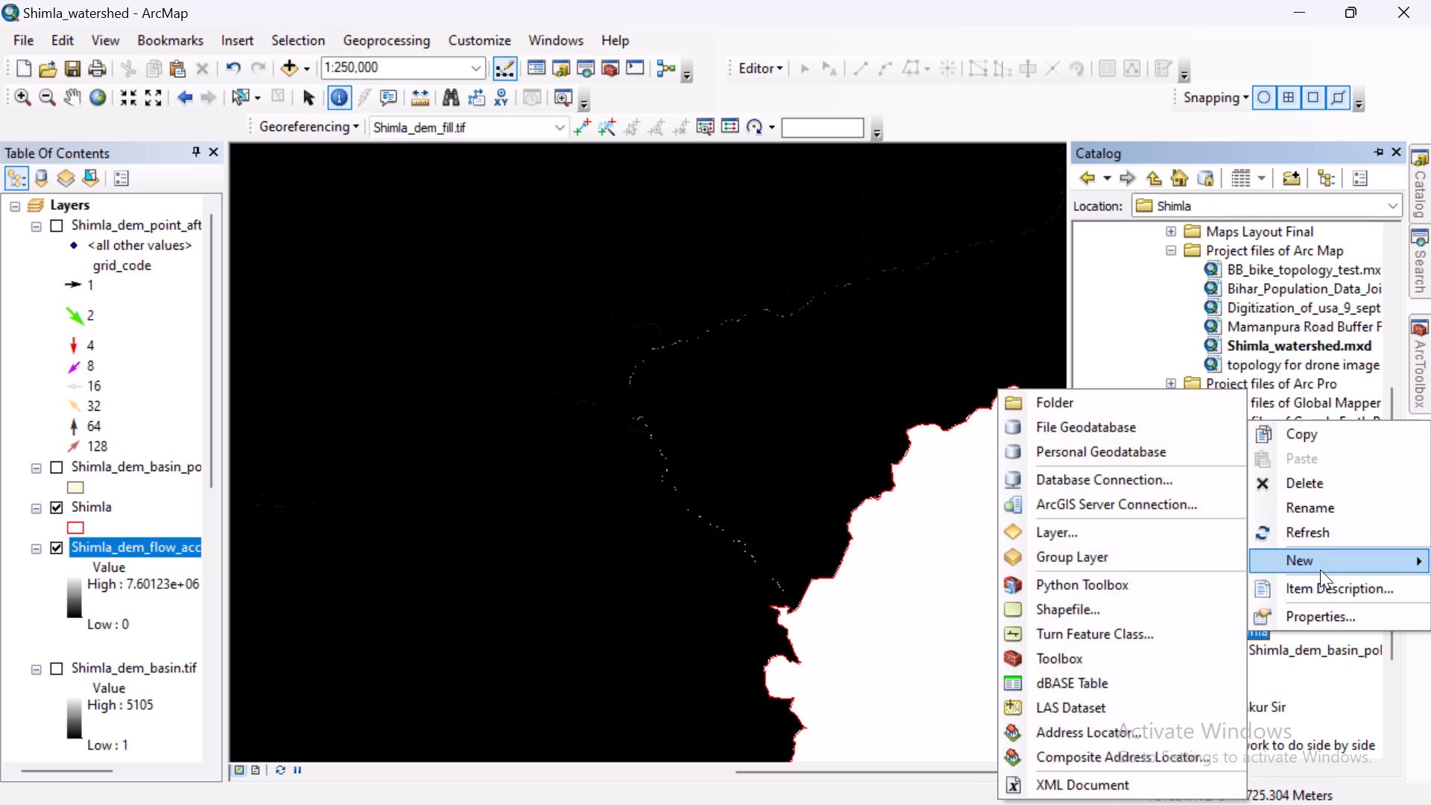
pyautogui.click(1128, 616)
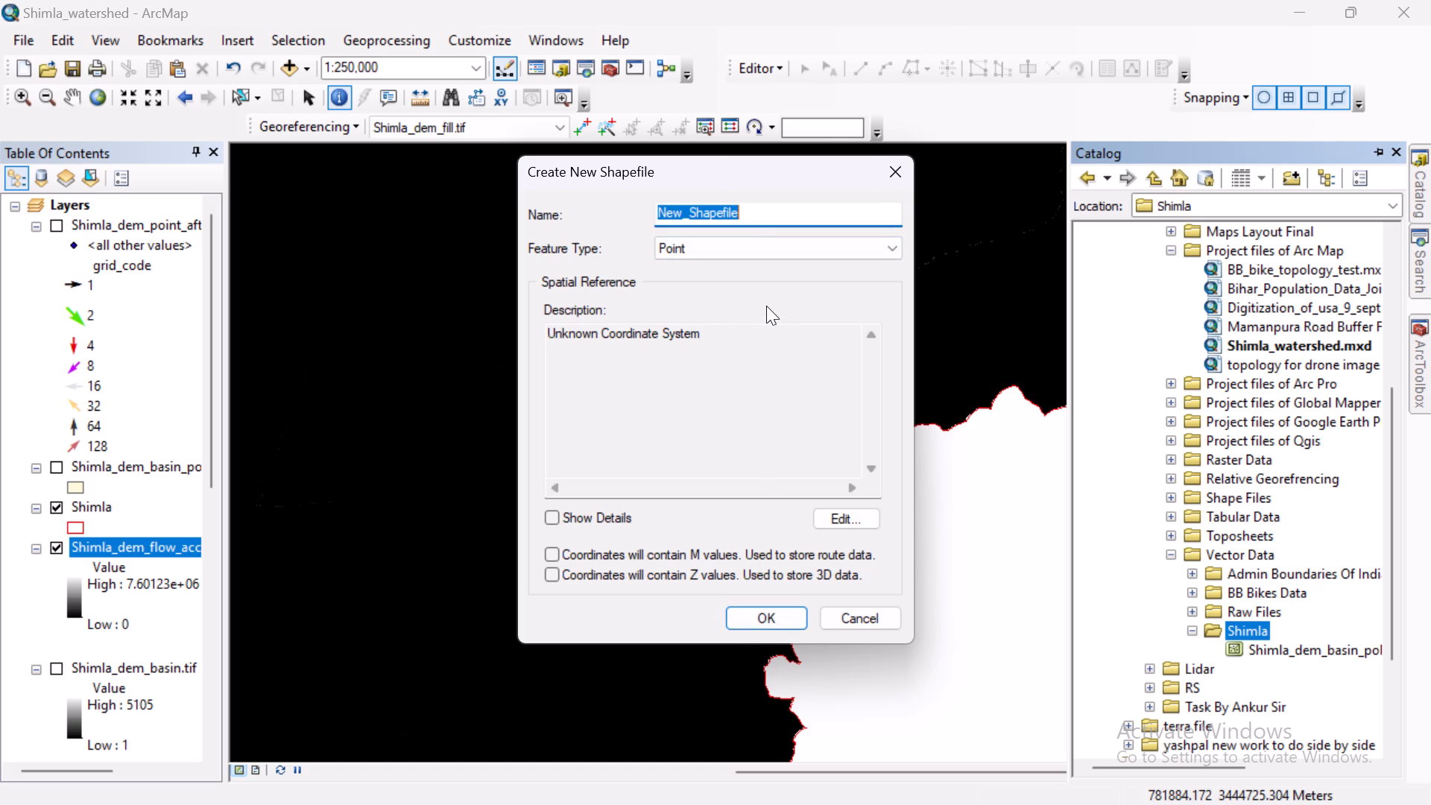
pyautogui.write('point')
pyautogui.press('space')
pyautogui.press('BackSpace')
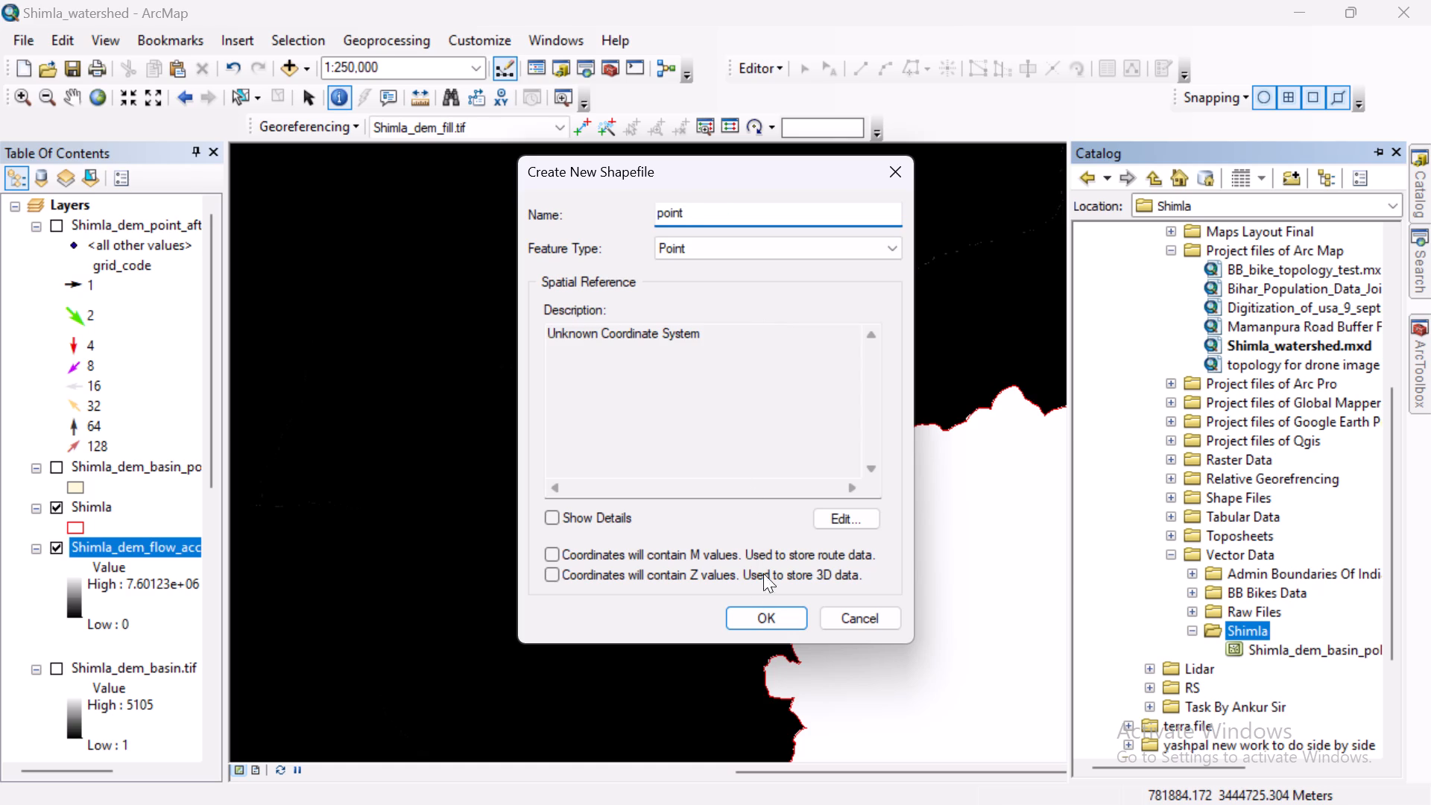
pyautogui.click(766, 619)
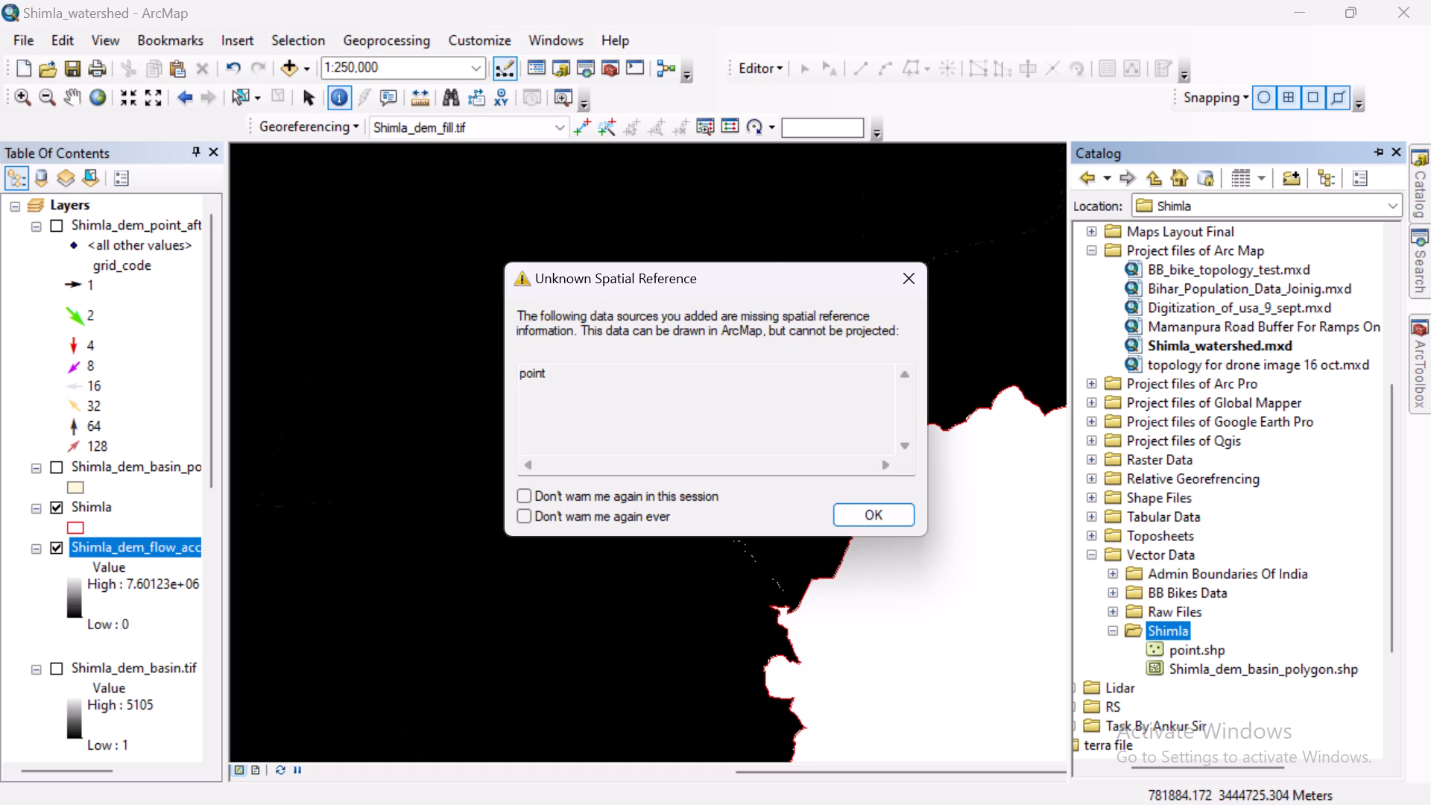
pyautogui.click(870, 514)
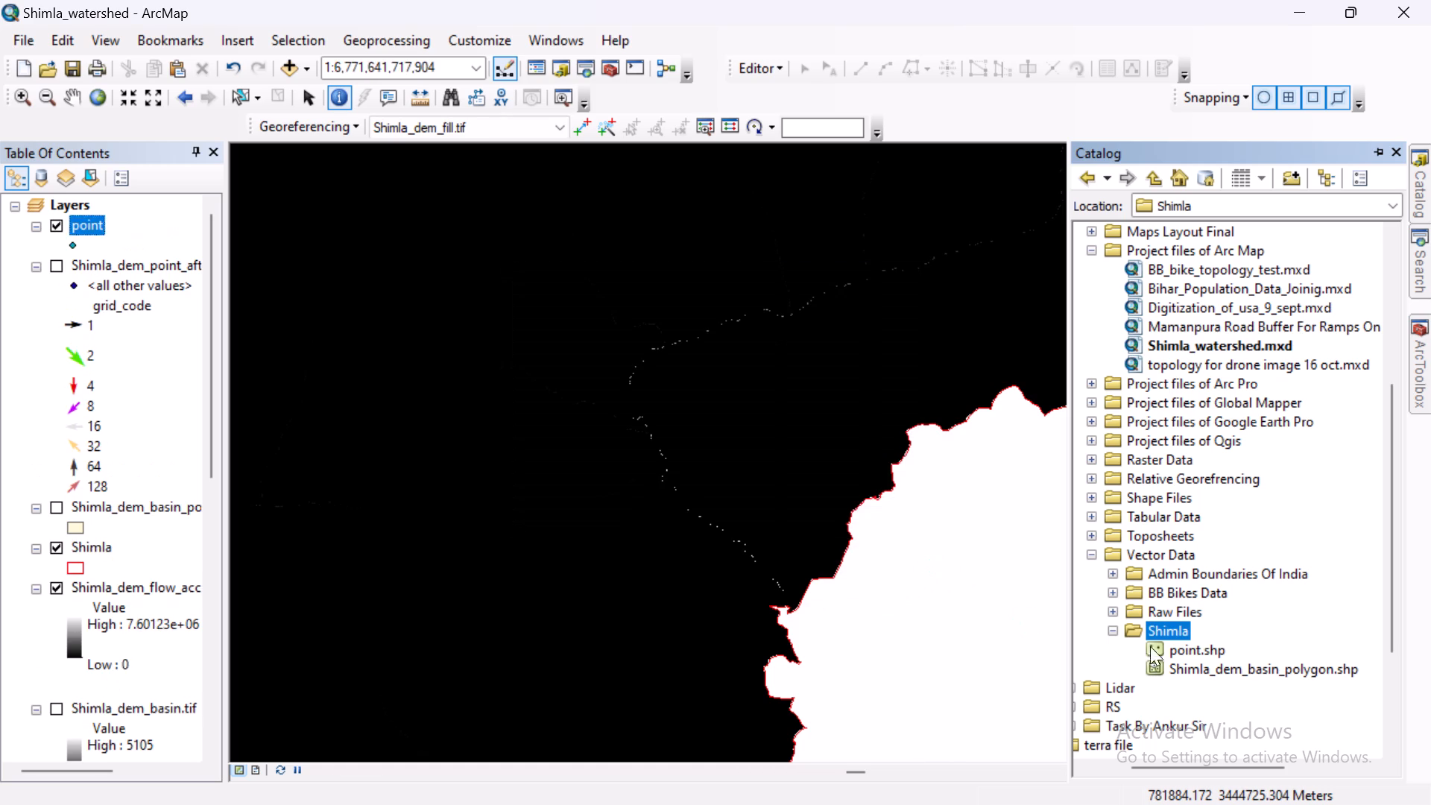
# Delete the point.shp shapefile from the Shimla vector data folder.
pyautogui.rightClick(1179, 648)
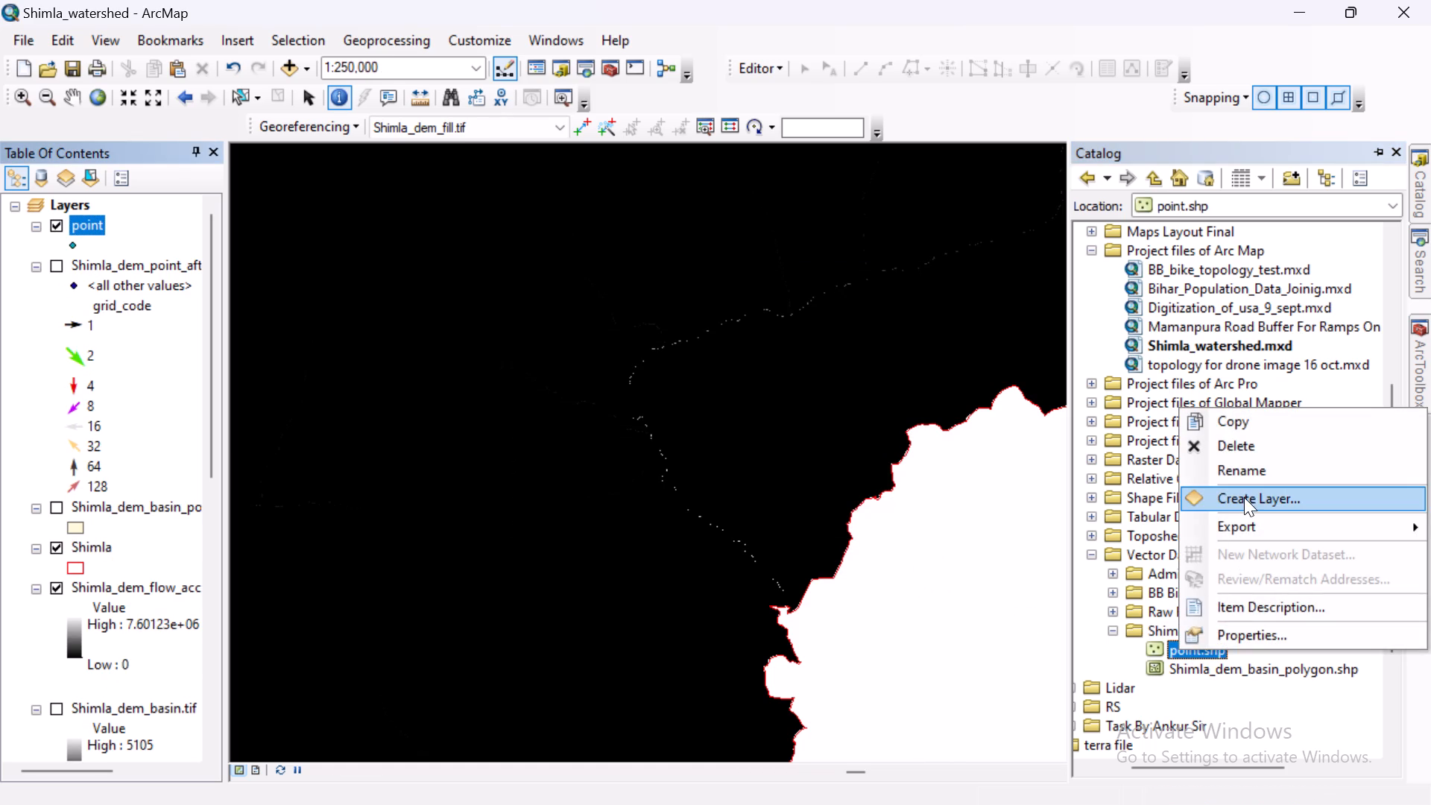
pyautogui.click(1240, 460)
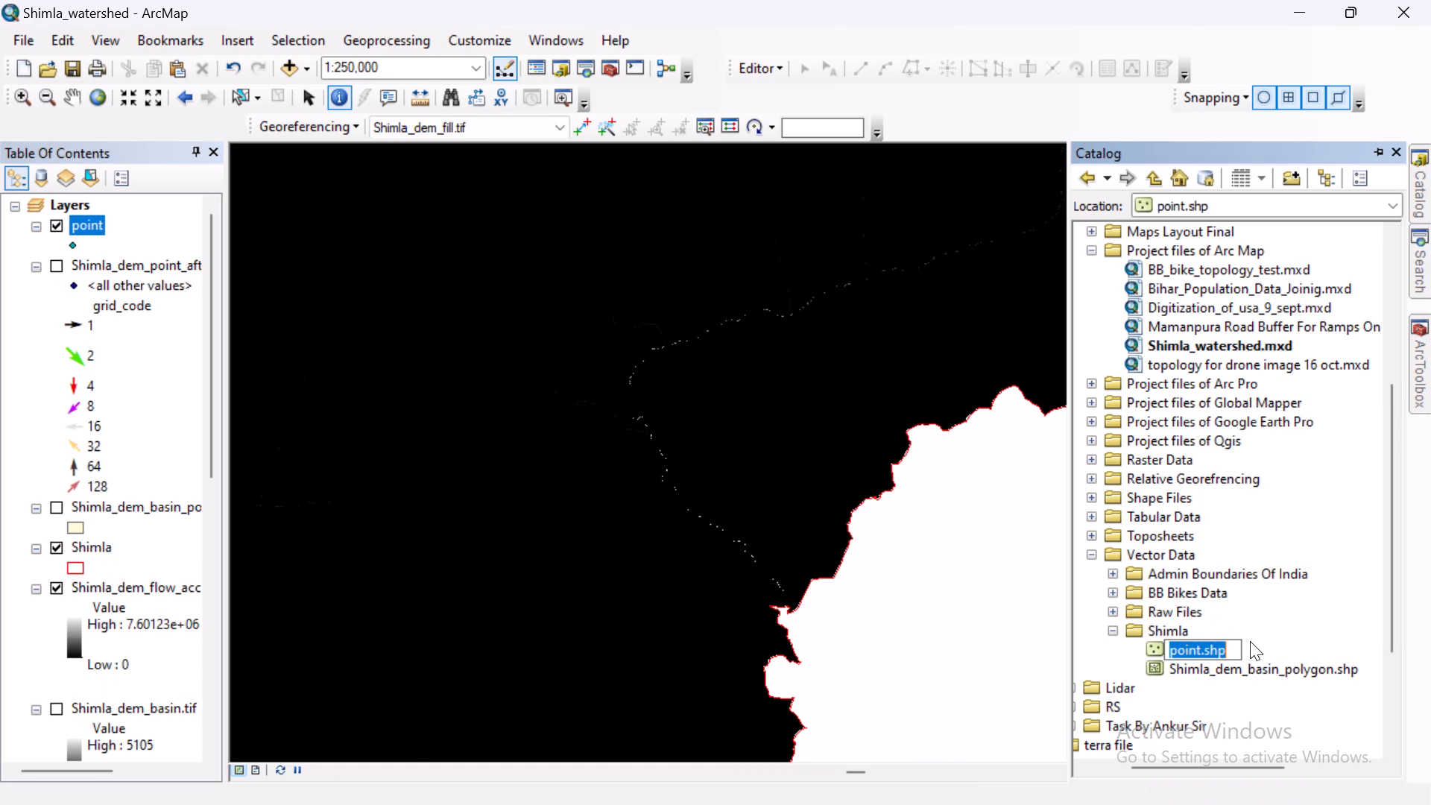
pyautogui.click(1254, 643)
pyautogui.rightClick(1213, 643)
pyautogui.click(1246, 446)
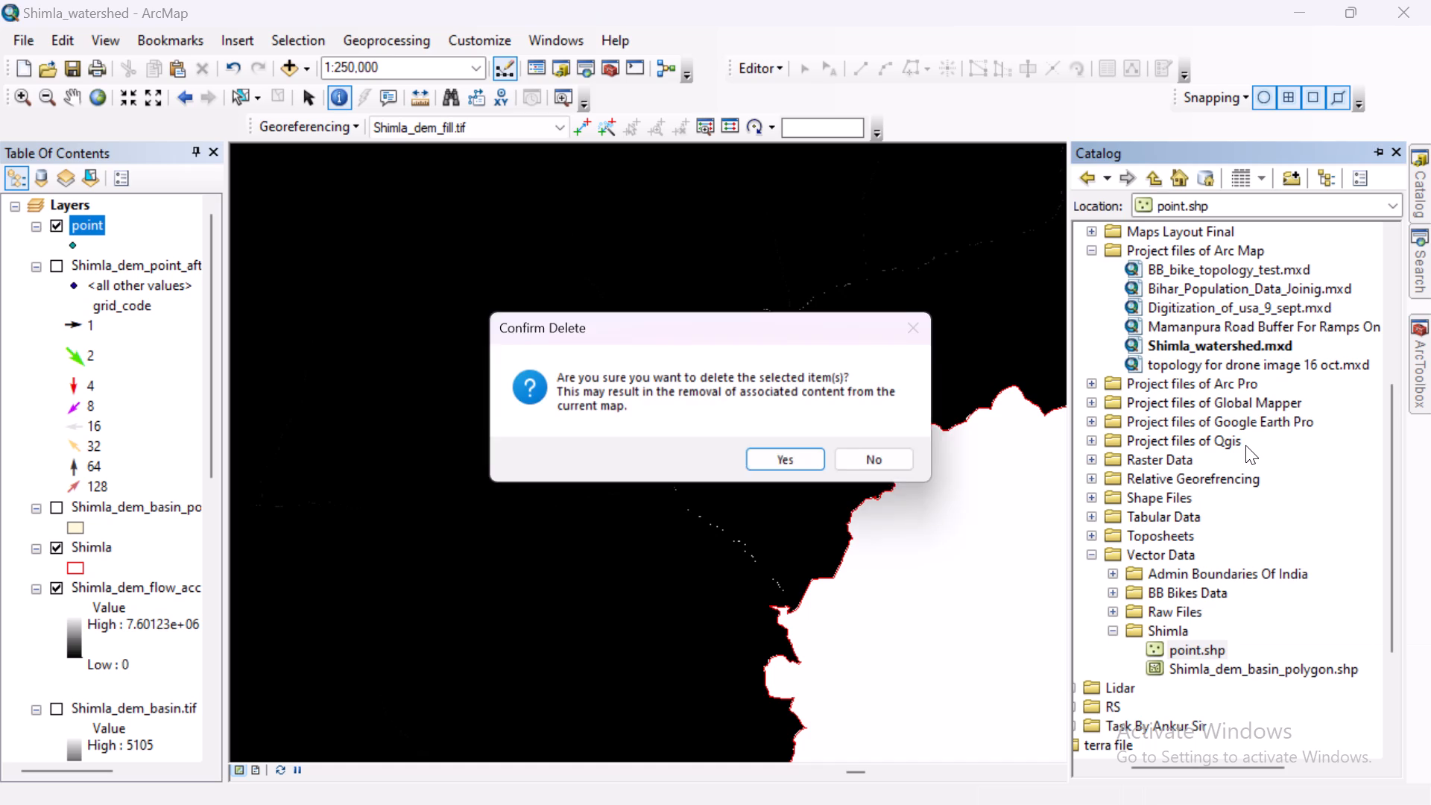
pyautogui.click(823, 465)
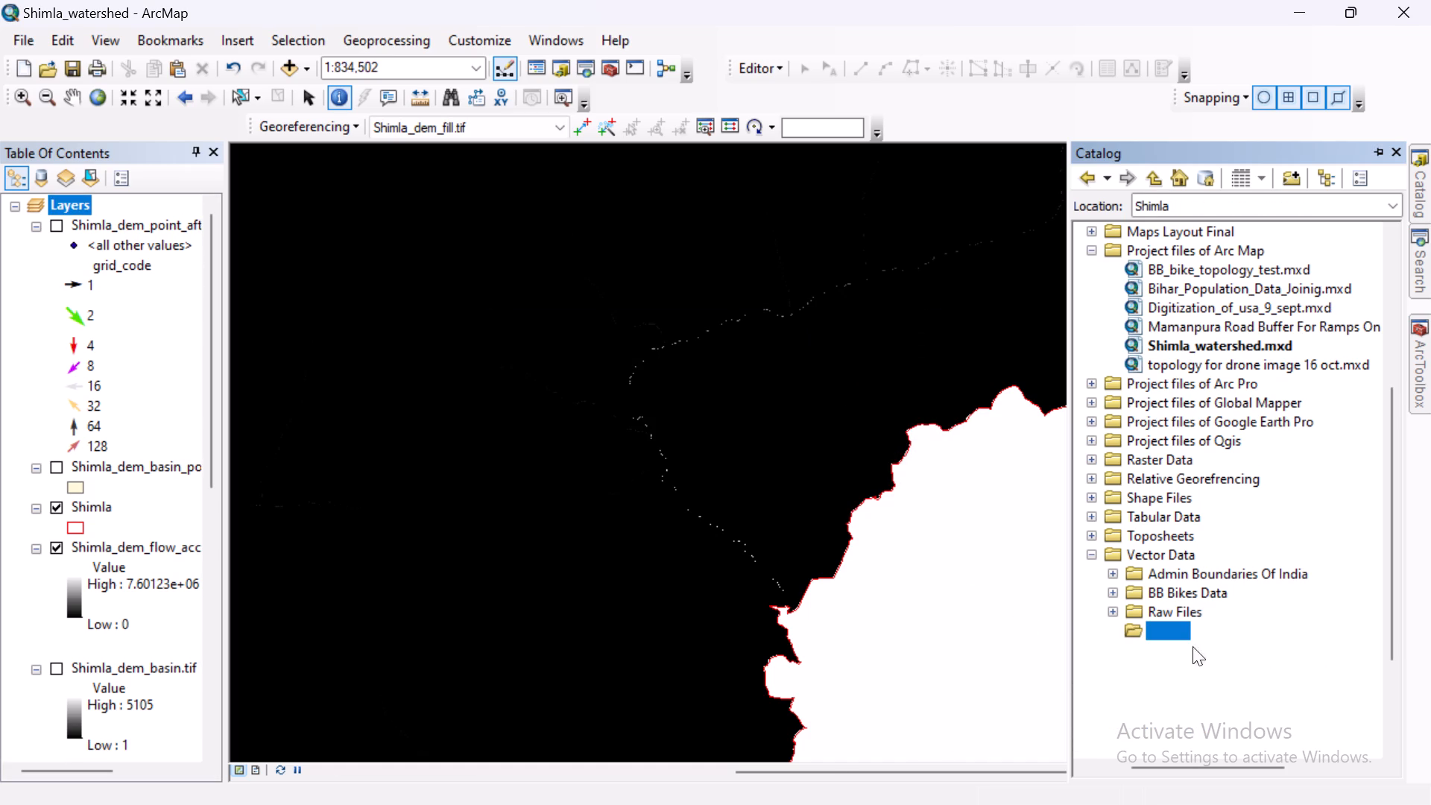
# Begin a new point shapefile in the Shimla vector folder, importing its WGS_1984_UTM_Zone_43N coordinate system from Shimla_dem.tif in the ALOS PALSAR folder.
pyautogui.rightClick(1173, 629)
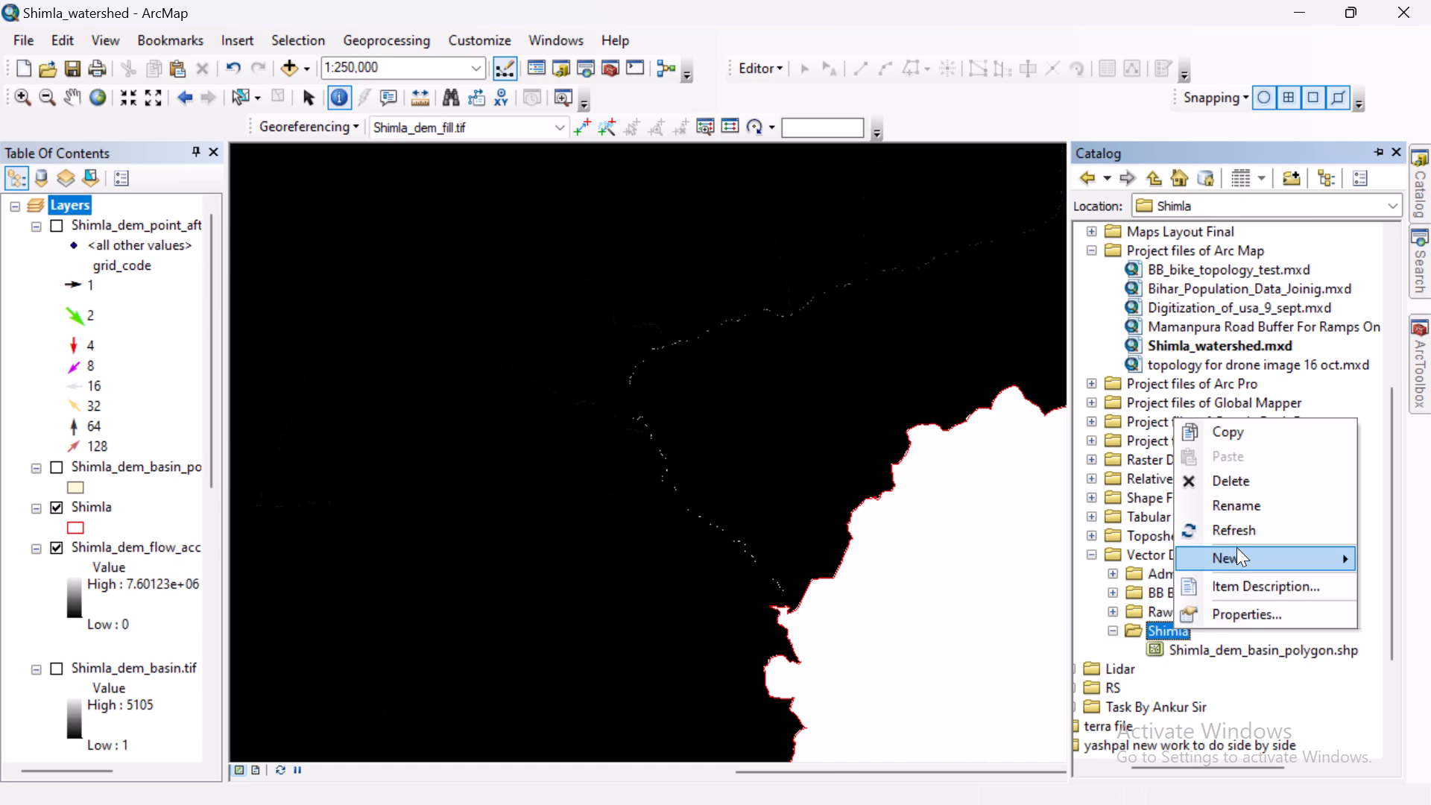
pyautogui.click(1236, 547)
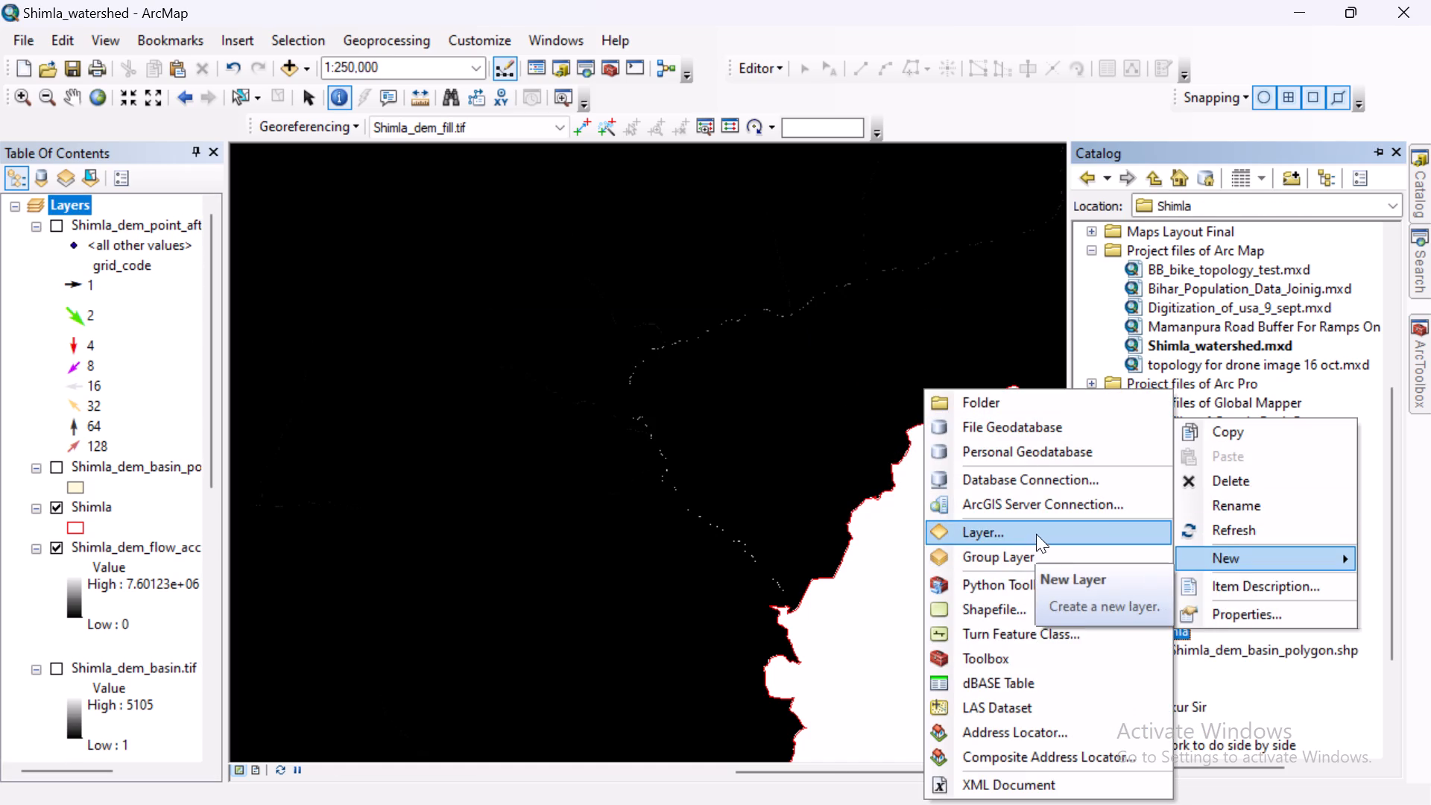
pyautogui.click(1017, 613)
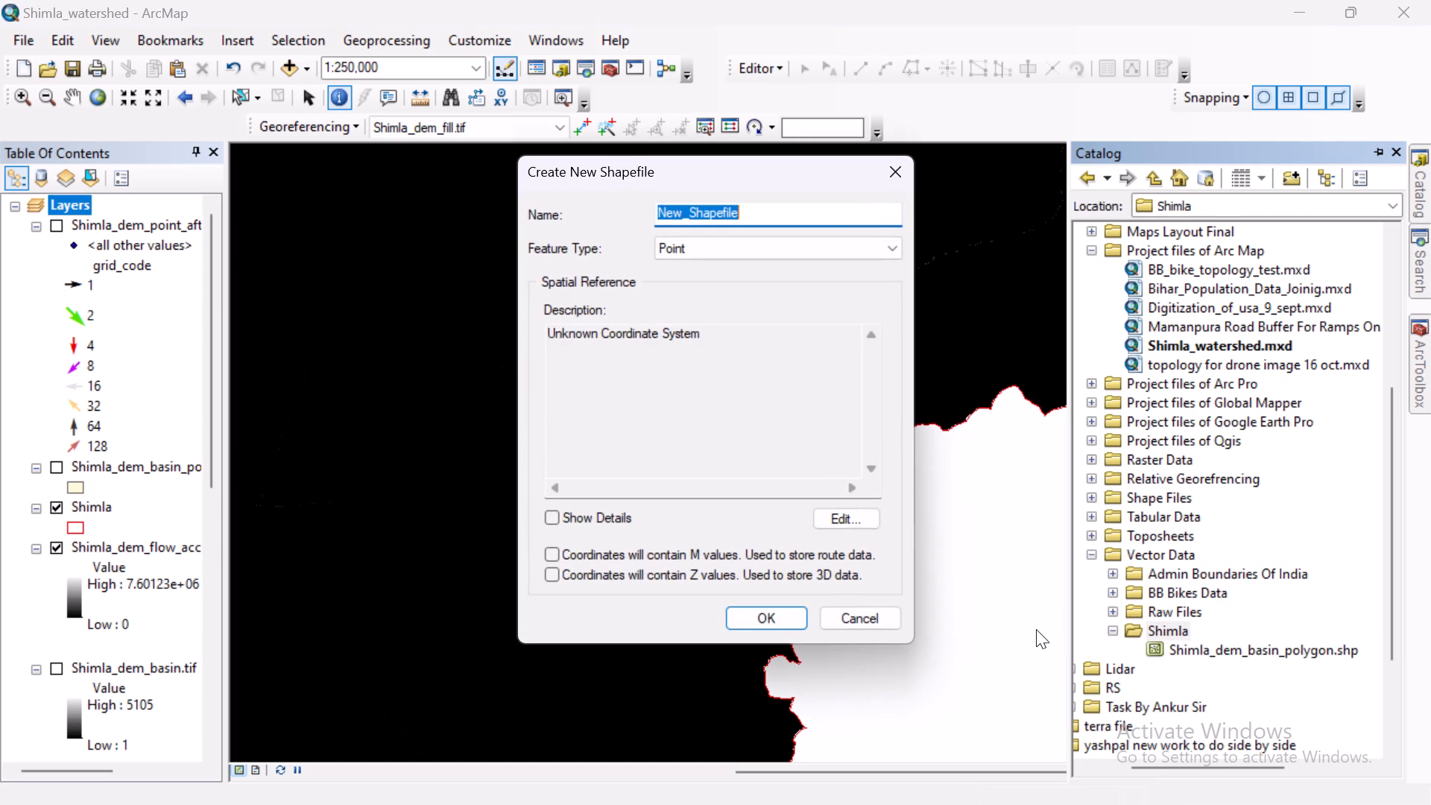
pyautogui.click(756, 332)
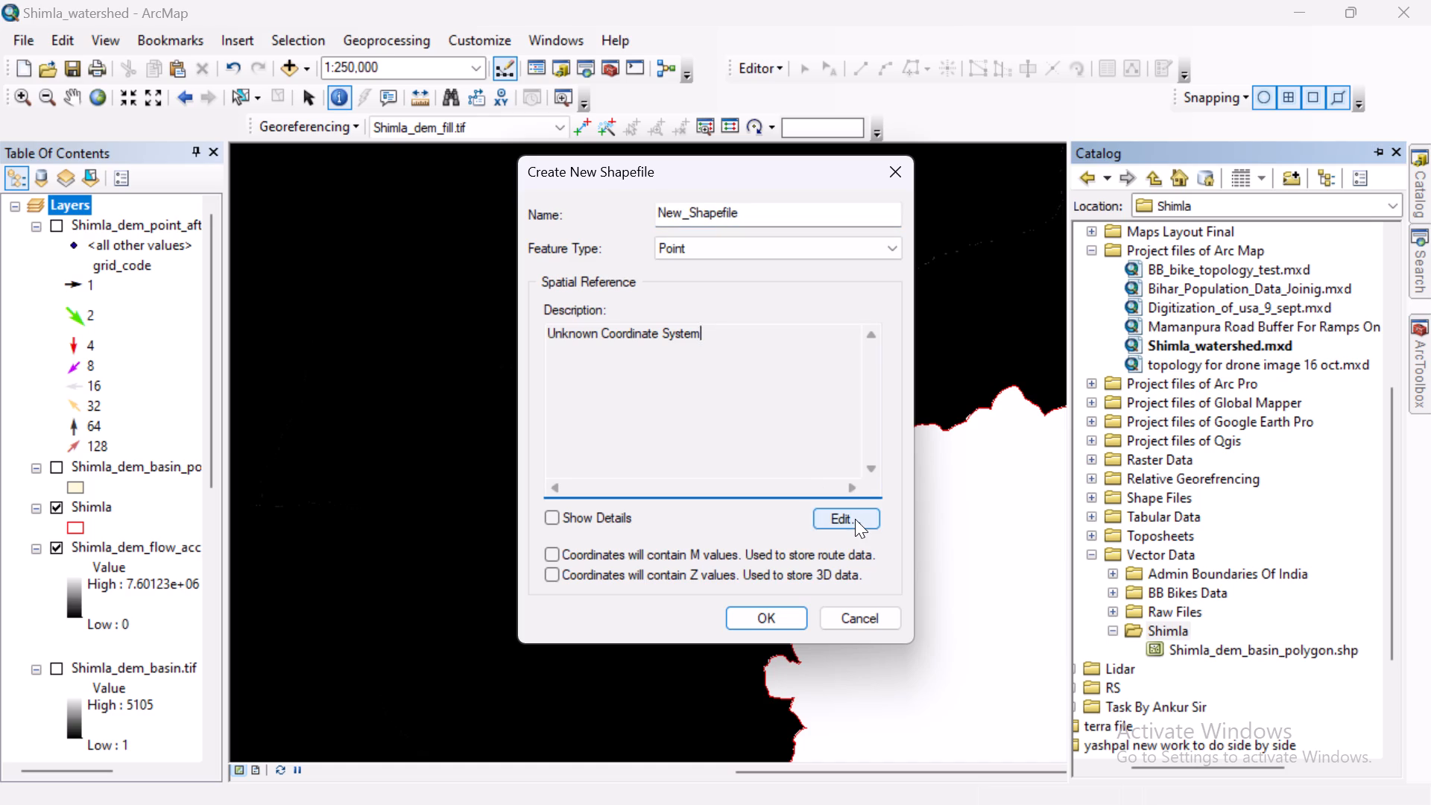
pyautogui.click(855, 519)
pyautogui.click(853, 188)
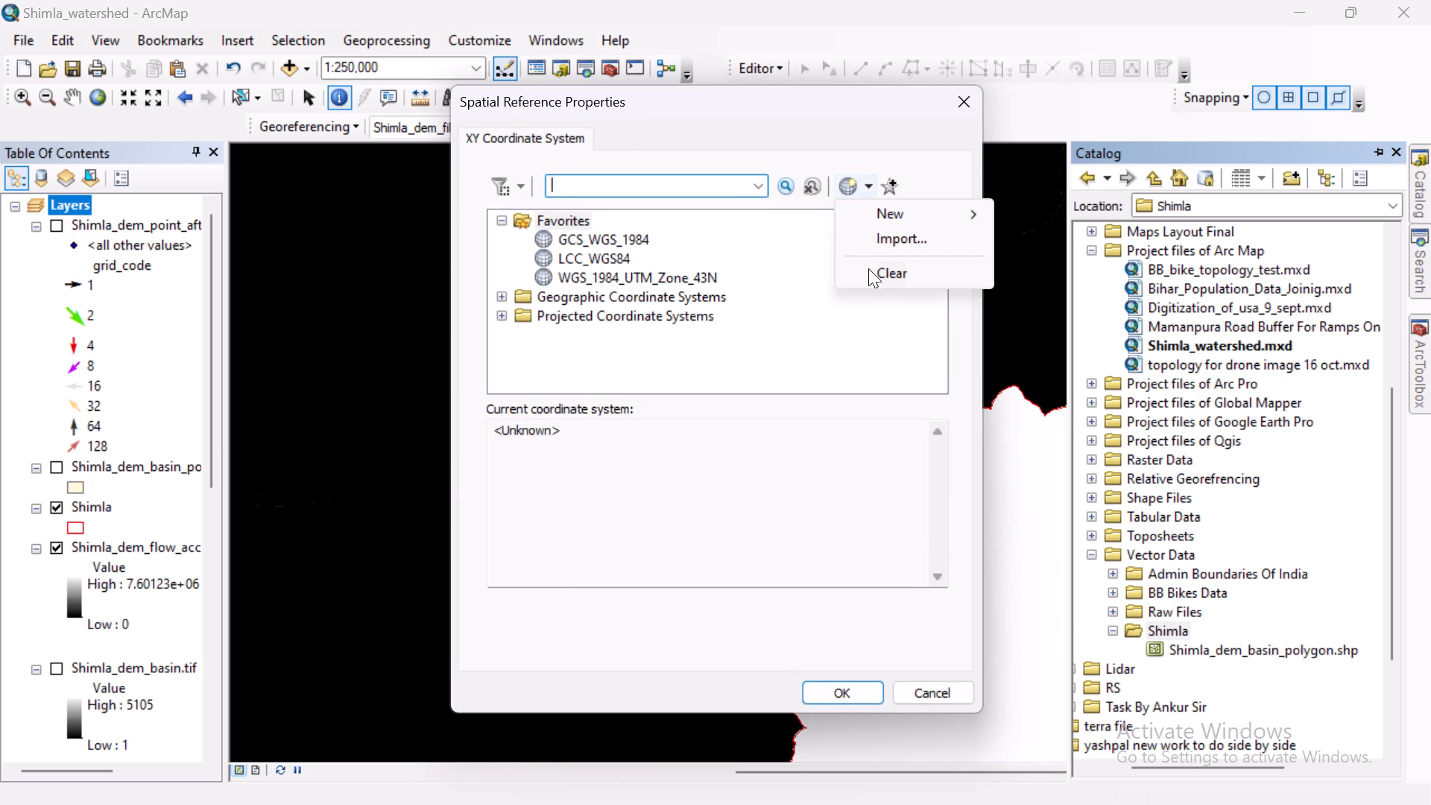
pyautogui.click(904, 237)
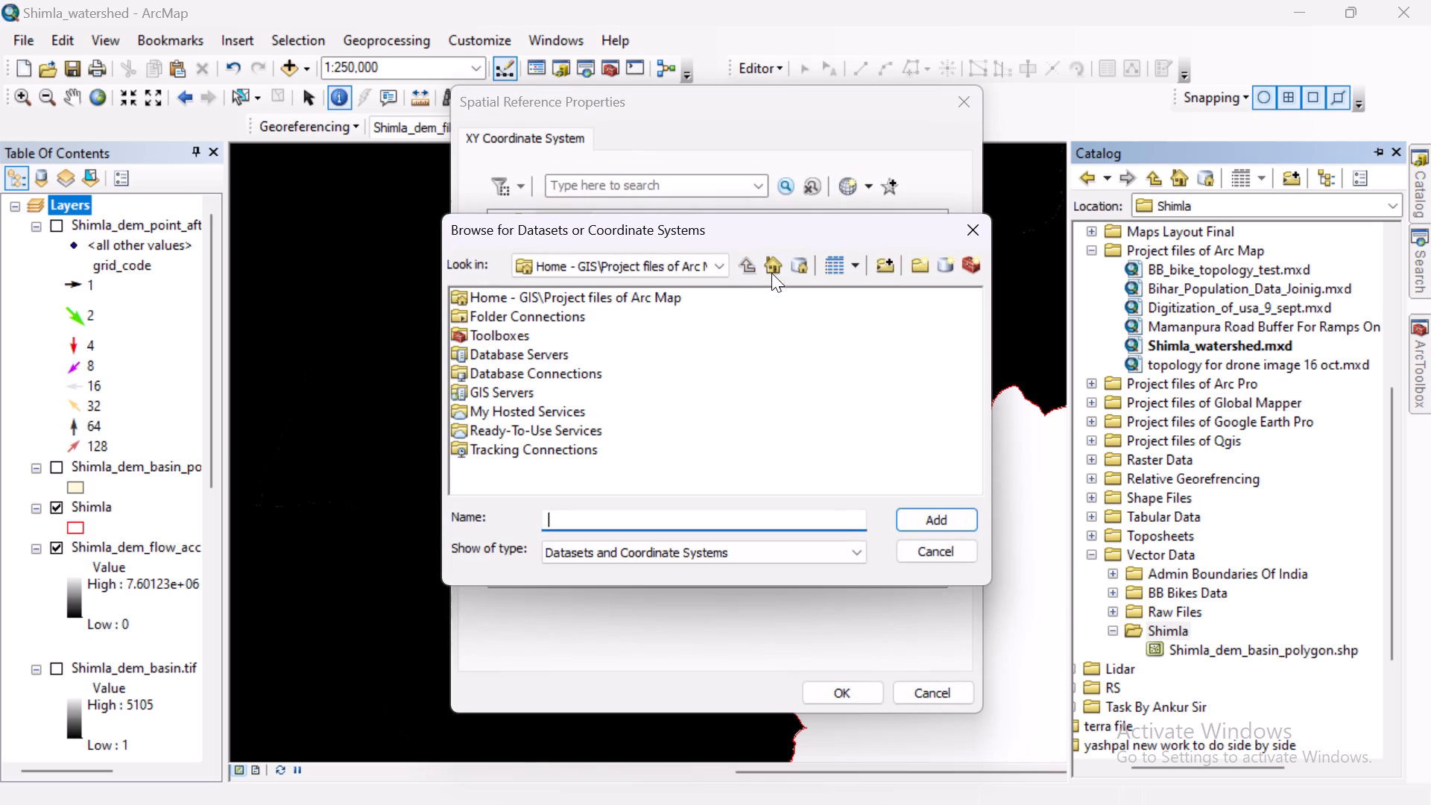
pyautogui.click(714, 259)
pyautogui.click(697, 426)
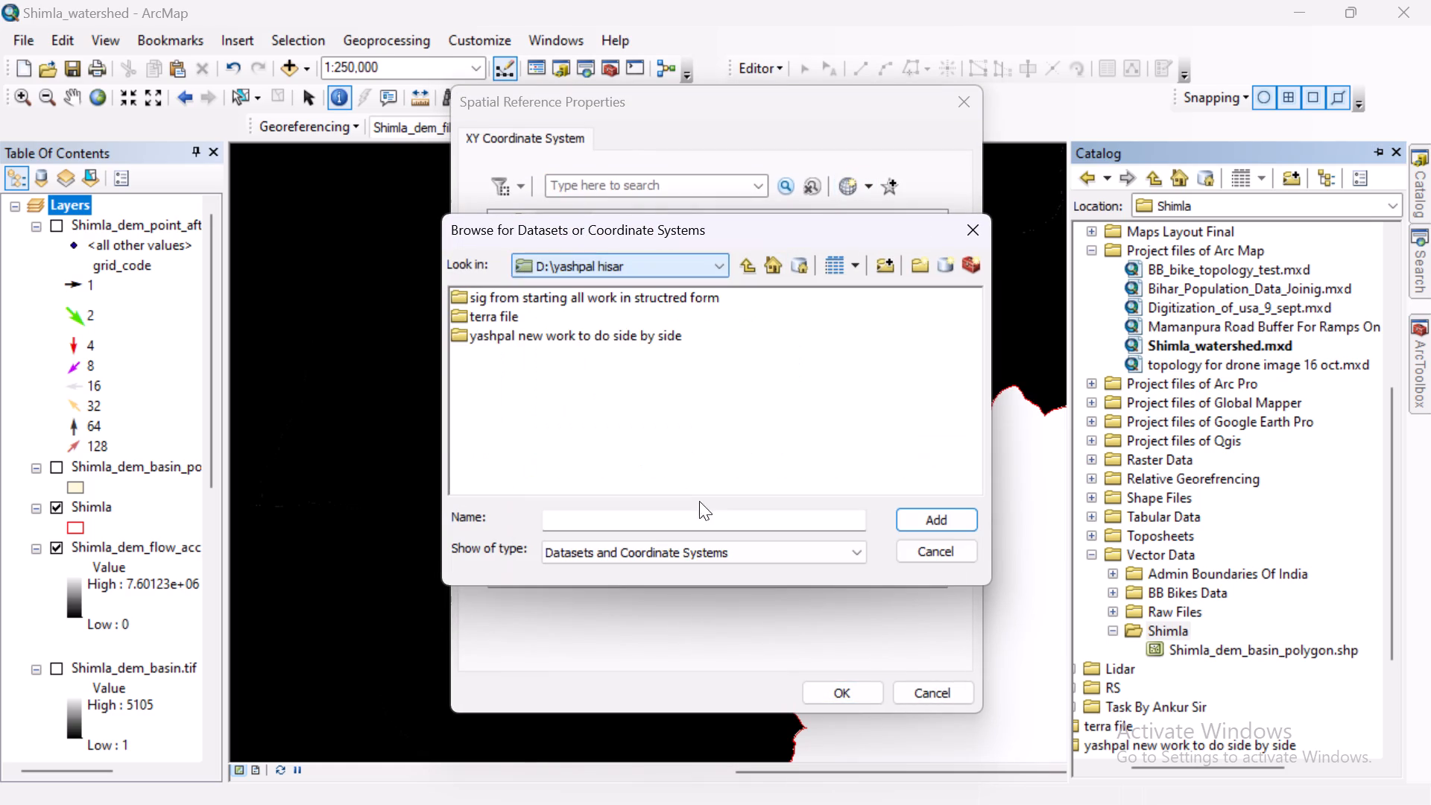
pyautogui.doubleClick(605, 297)
pyautogui.doubleClick(490, 291)
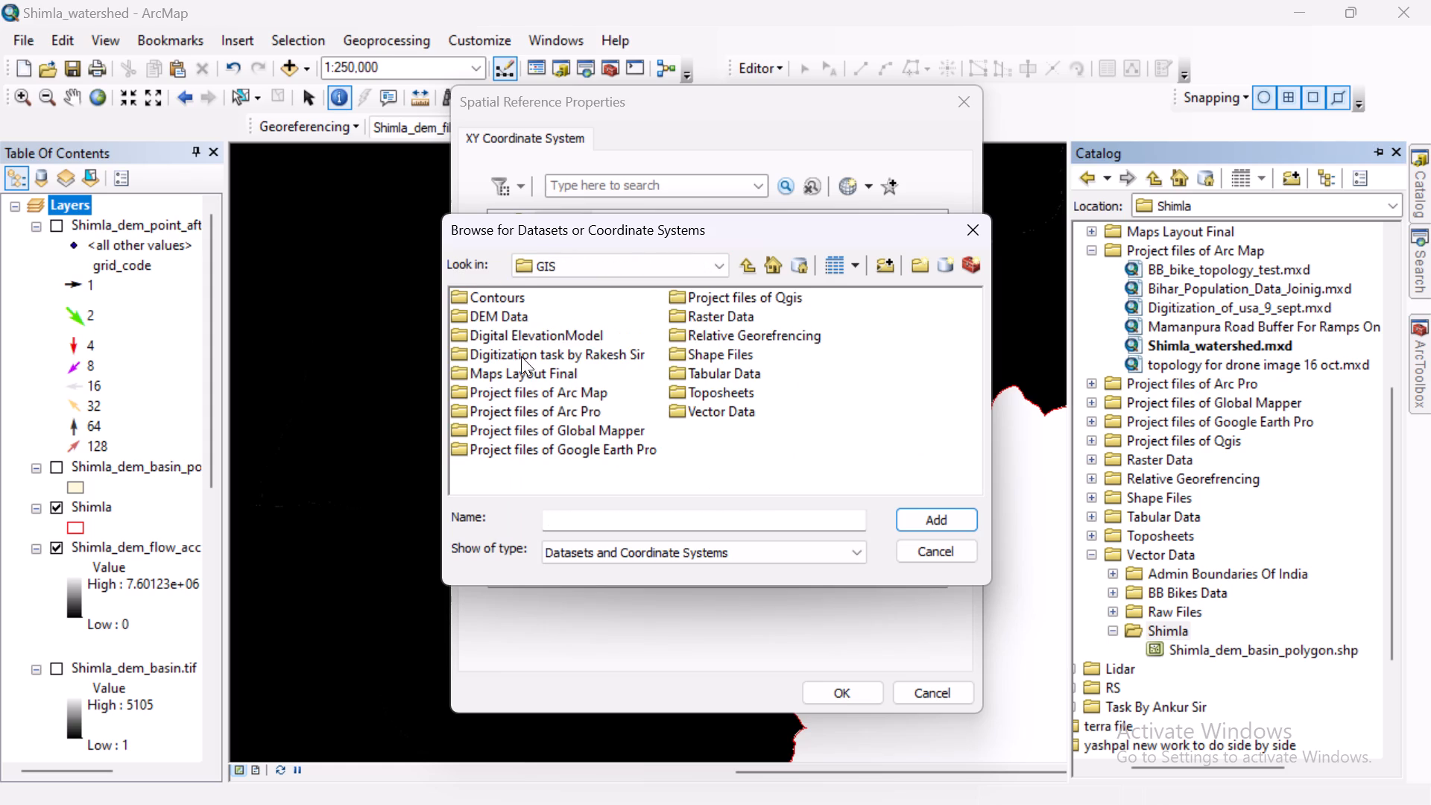
pyautogui.doubleClick(536, 312)
pyautogui.doubleClick(498, 314)
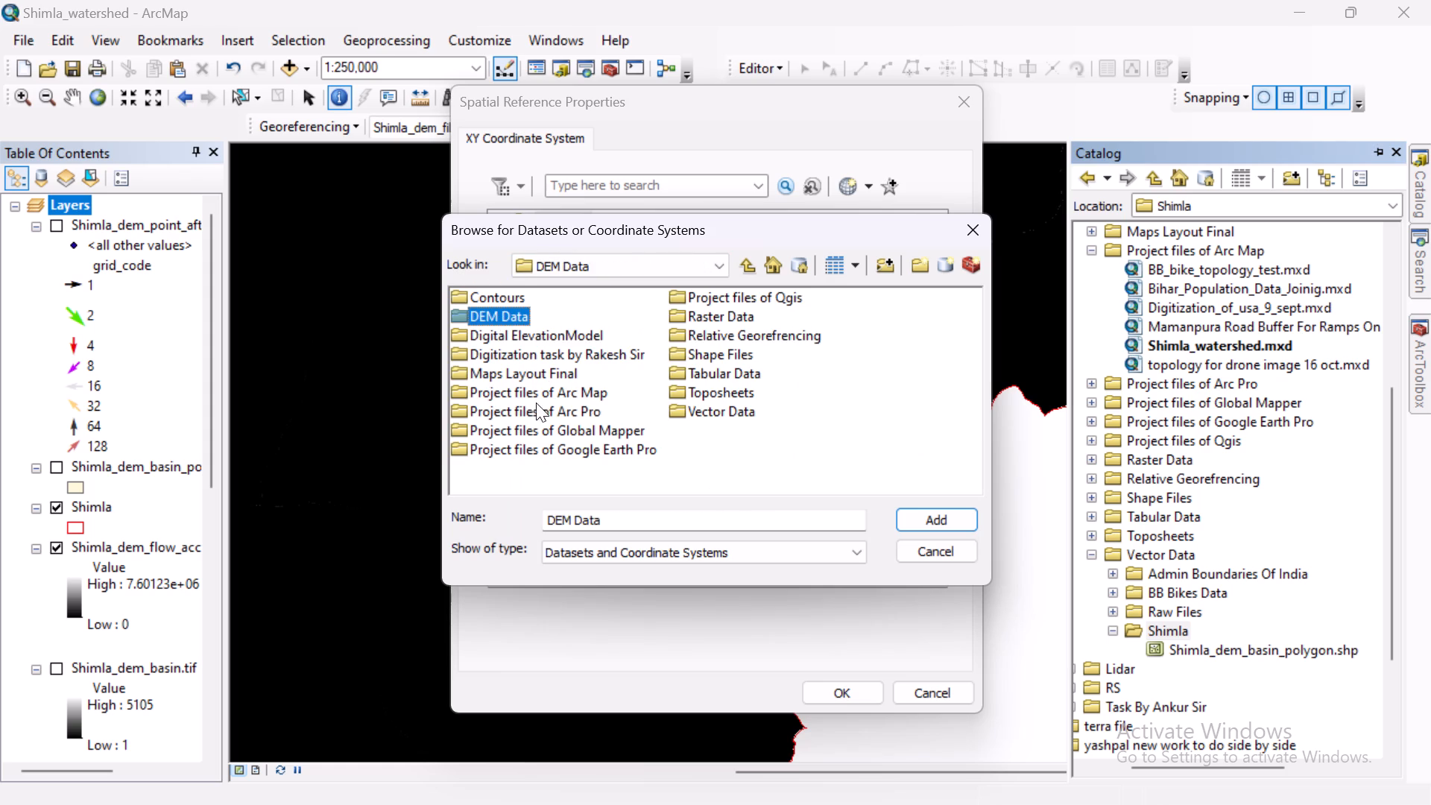
pyautogui.doubleClick(502, 292)
pyautogui.doubleClick(537, 297)
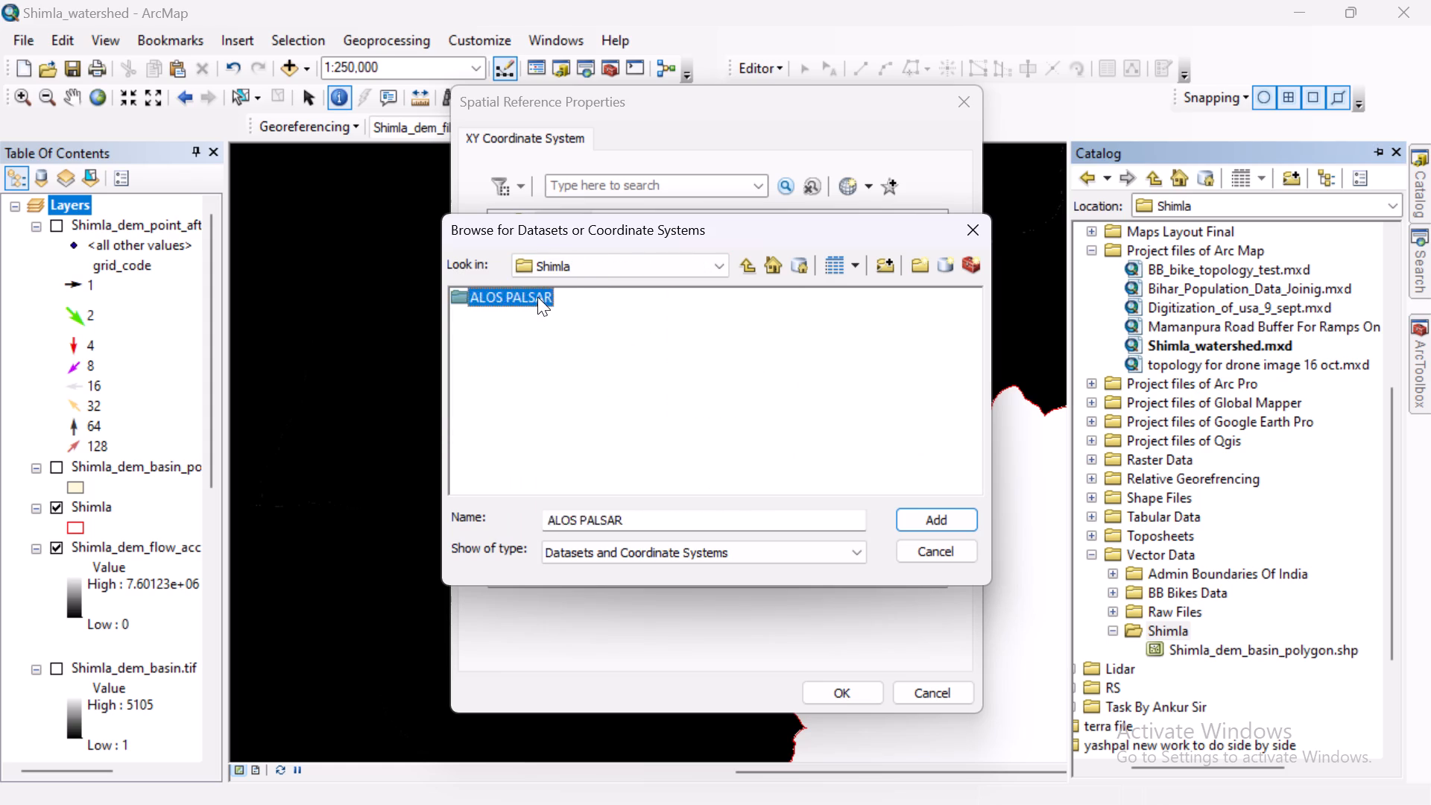
pyautogui.click(537, 307)
pyautogui.click(539, 295)
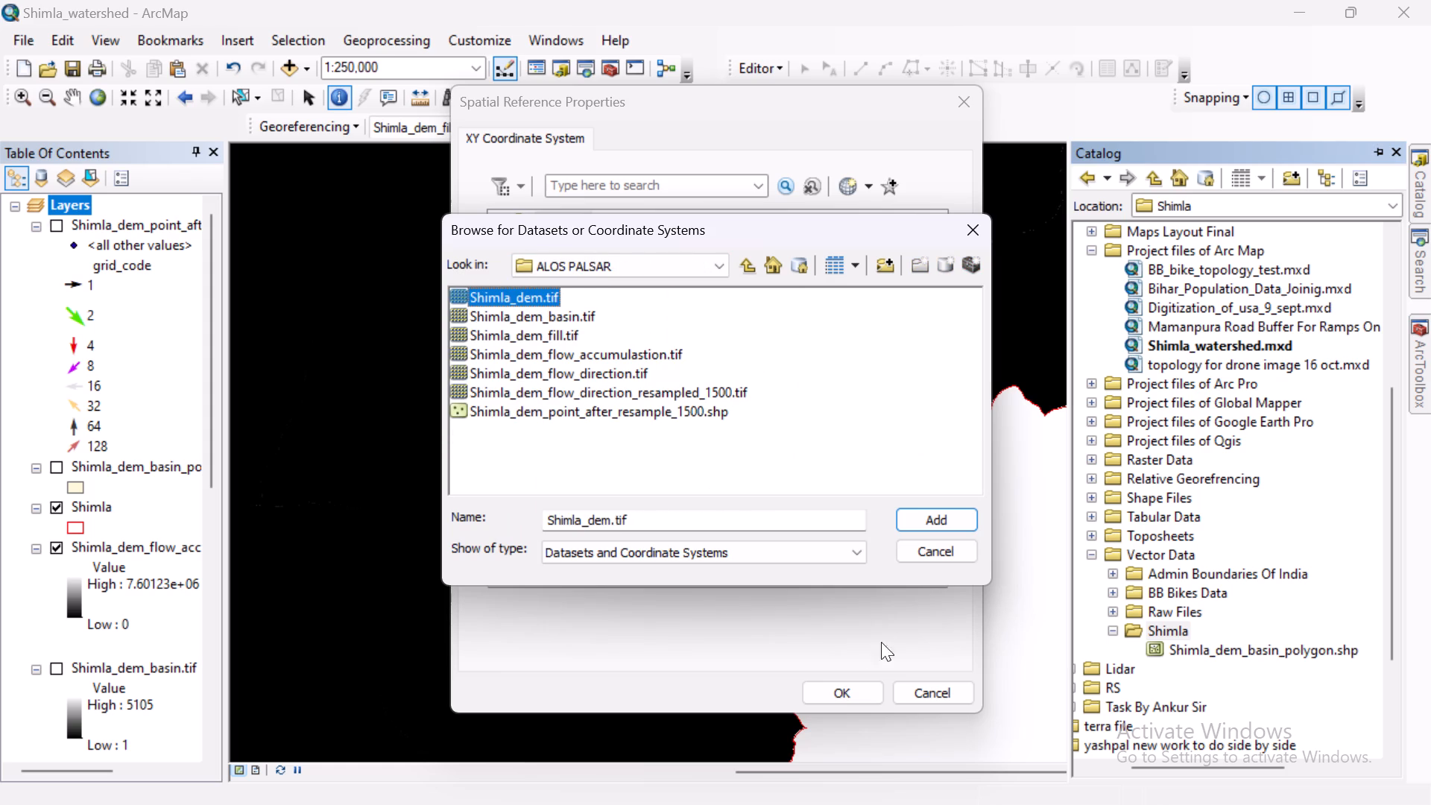
pyautogui.click(914, 519)
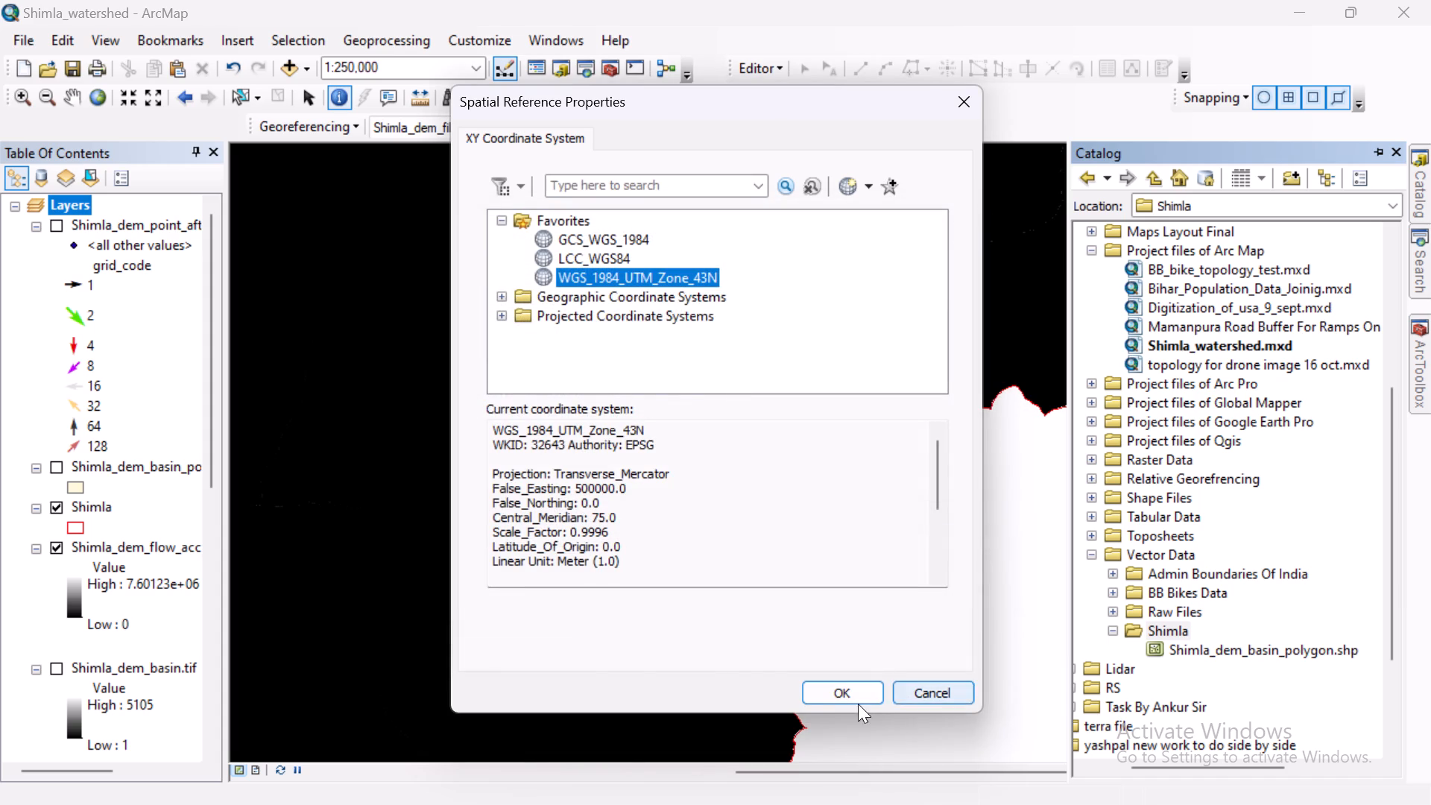
pyautogui.click(856, 692)
# Name the new shapefile pour_point and create it.
pyautogui.doubleClick(734, 222)
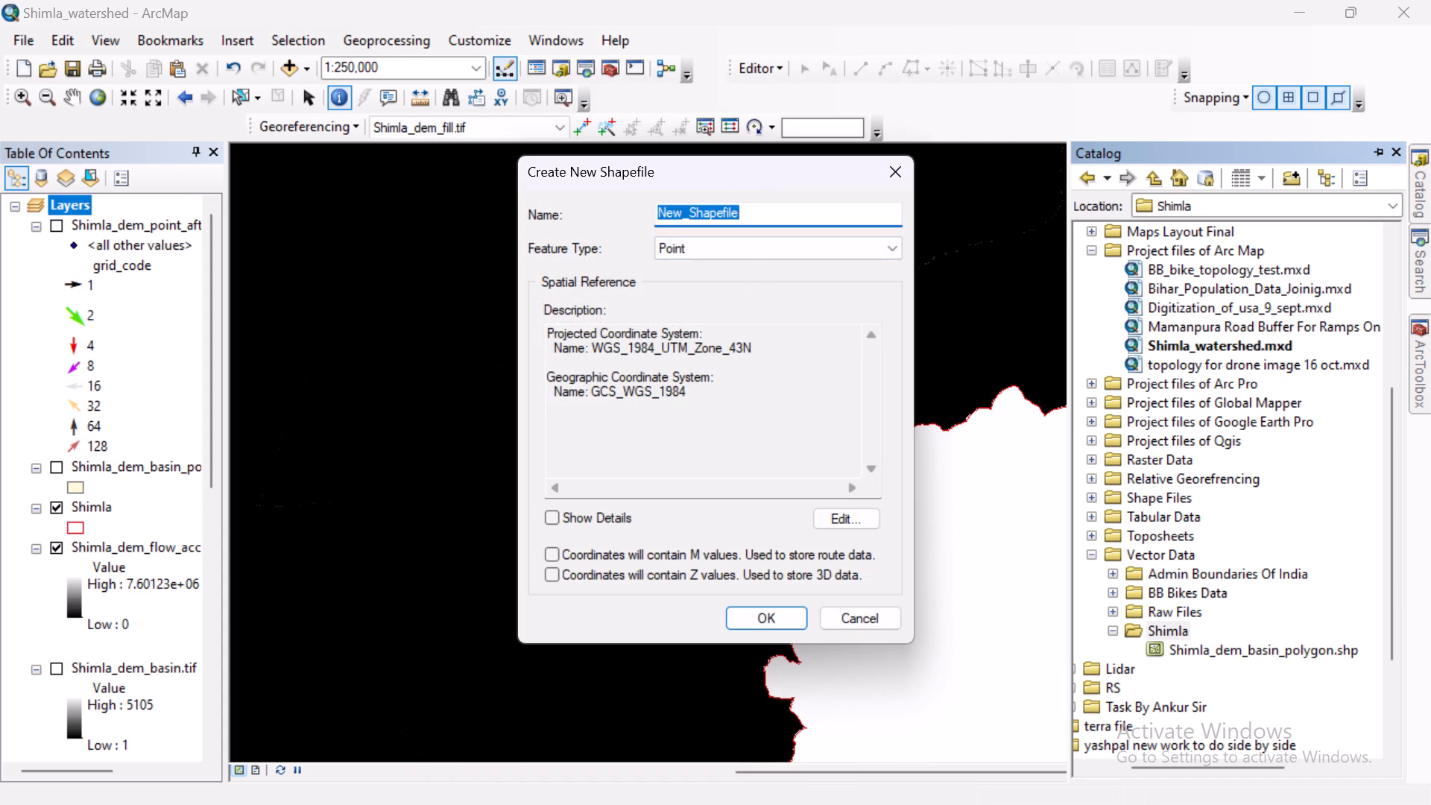
pyautogui.write('pour_point')
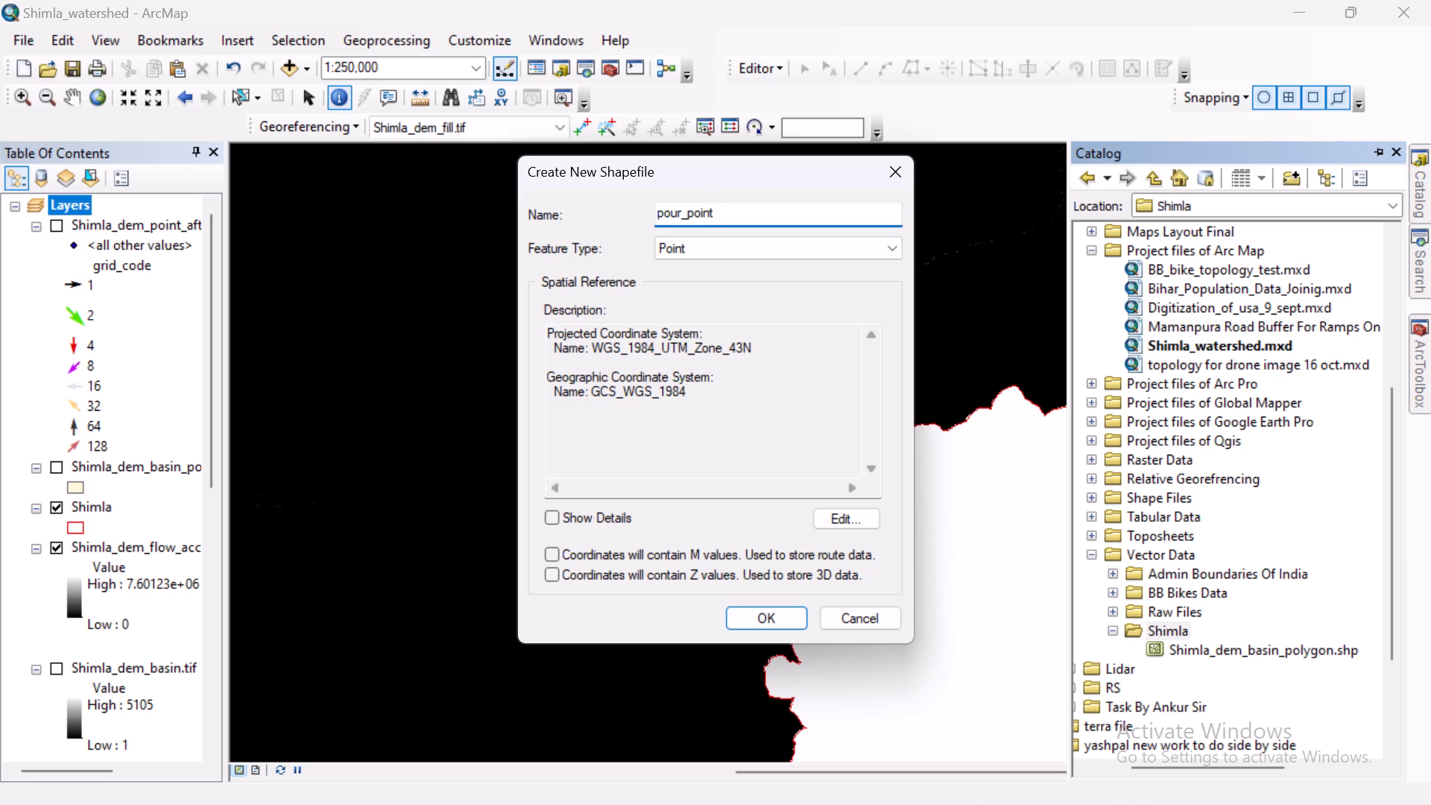
pyautogui.click(762, 622)
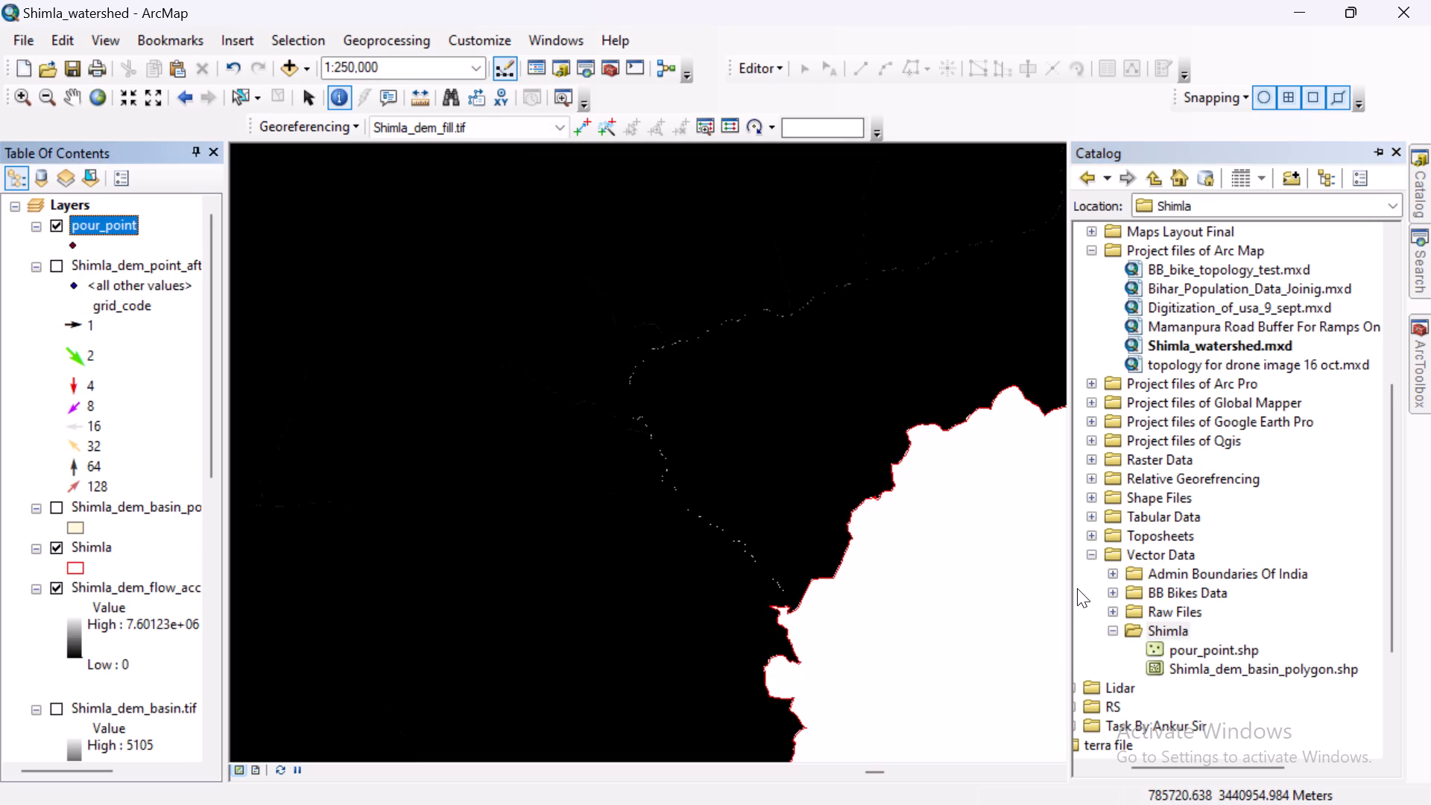
# Start an edit session on the pour_point layer, with the map focused on the main drainage line's flow accumulation cells.
pyautogui.scroll(-12, 800, 563)
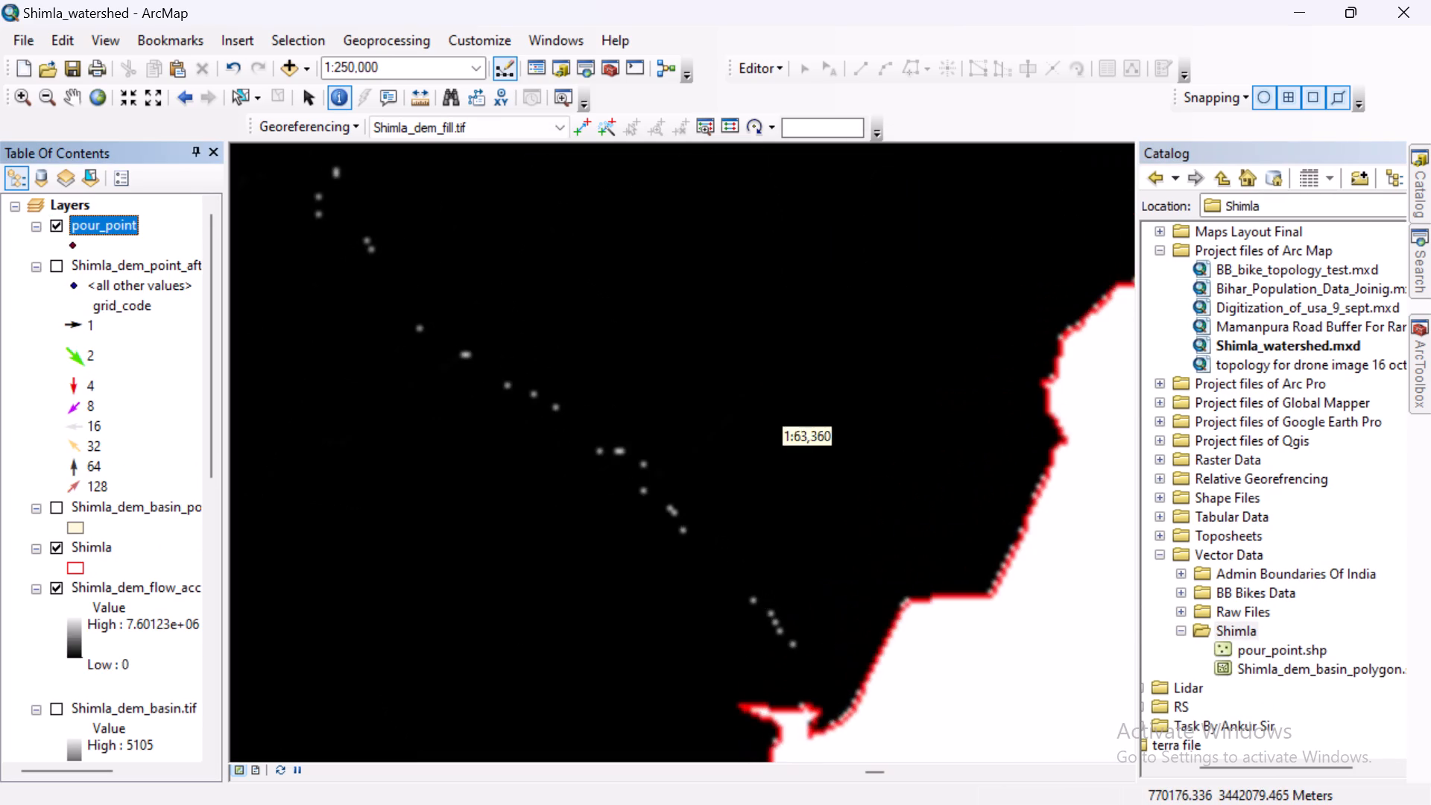
pyautogui.scroll(-8, 749, 566)
pyautogui.scroll(-5, 859, 362)
pyautogui.scroll(2, 859, 362)
pyautogui.scroll(-3, 859, 362)
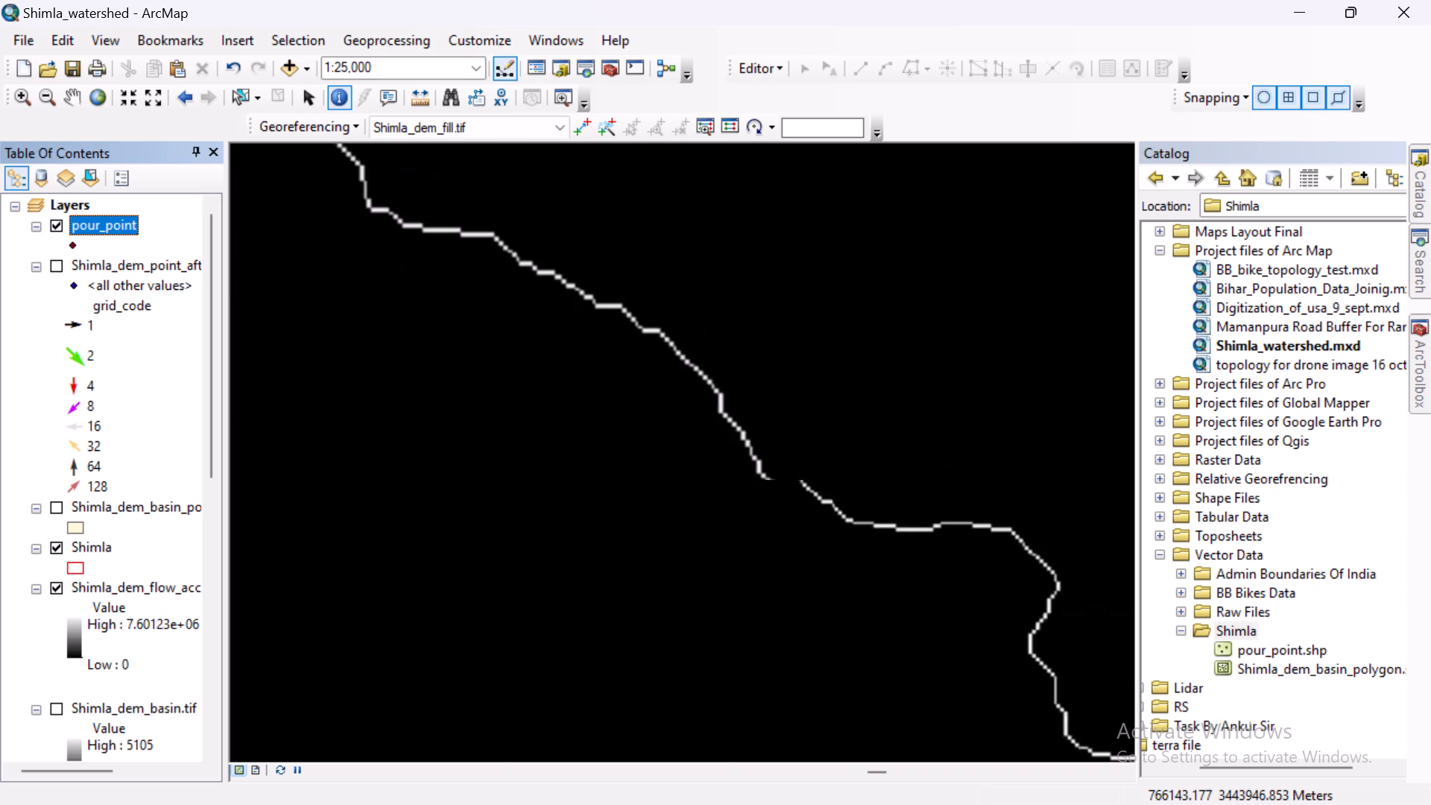
pyautogui.scroll(-6, 704, 364)
pyautogui.scroll(-3, 910, 276)
pyautogui.scroll(-6, 794, 353)
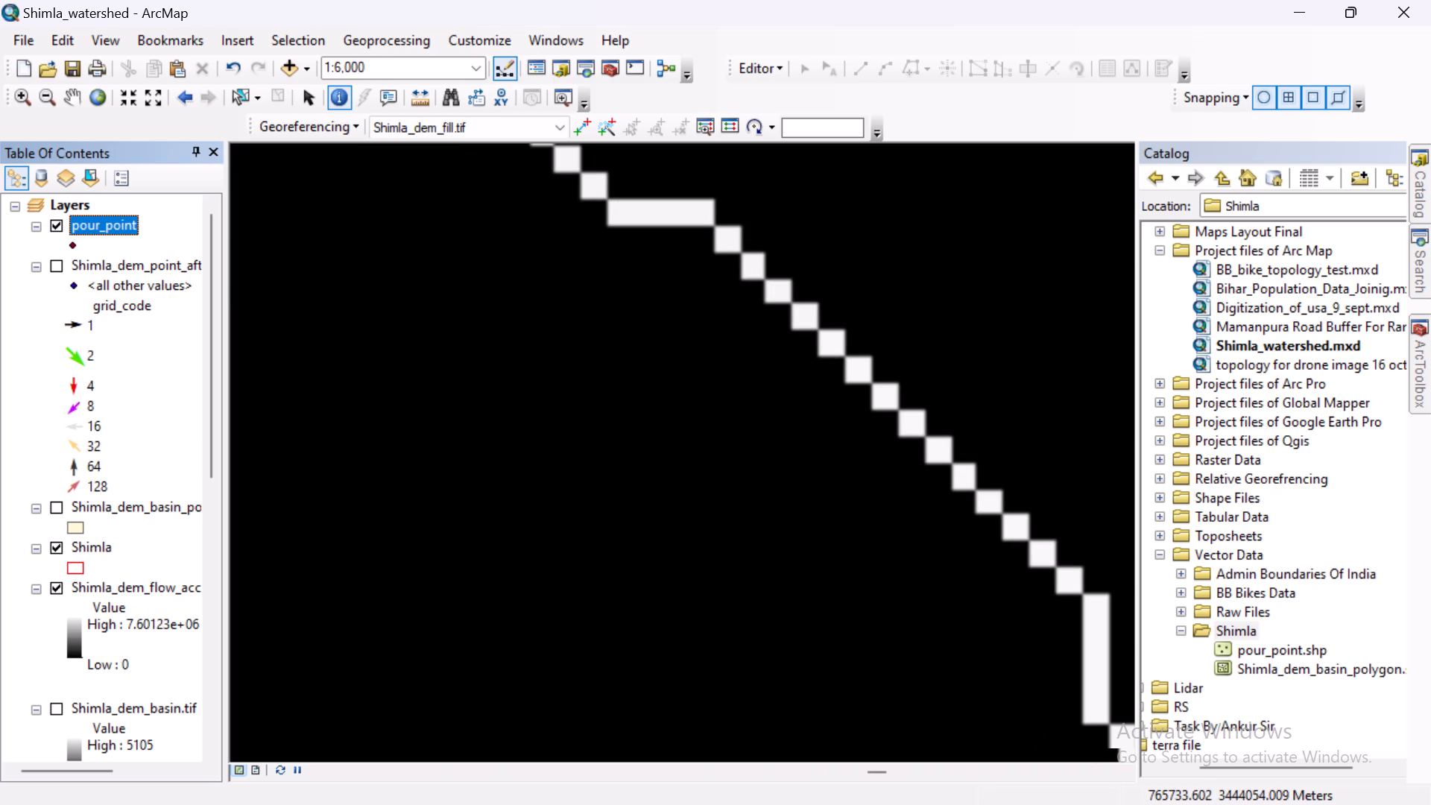
pyautogui.scroll(-2, 1036, 243)
pyautogui.scroll(-3, 978, 286)
pyautogui.scroll(-1, 608, 427)
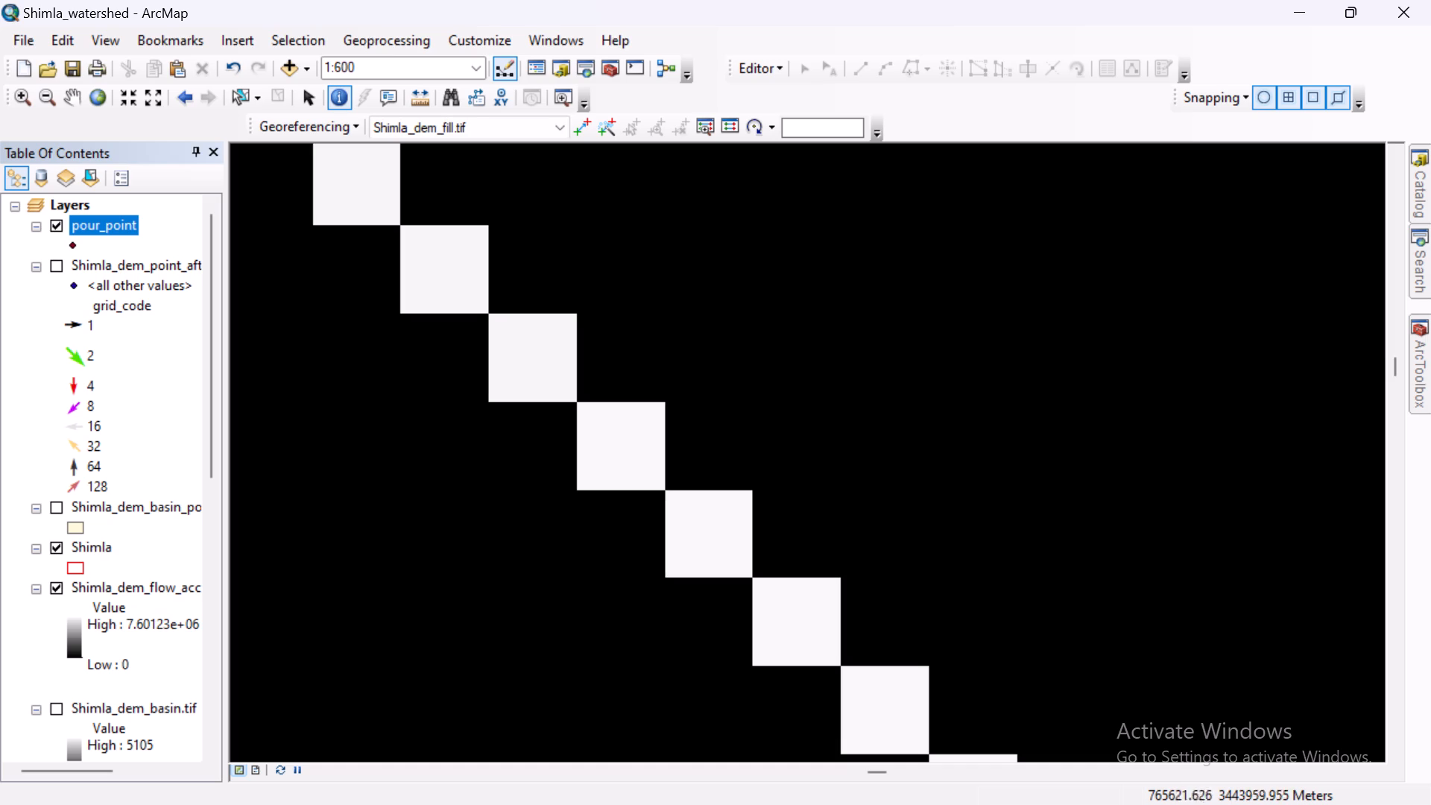
pyautogui.click(780, 68)
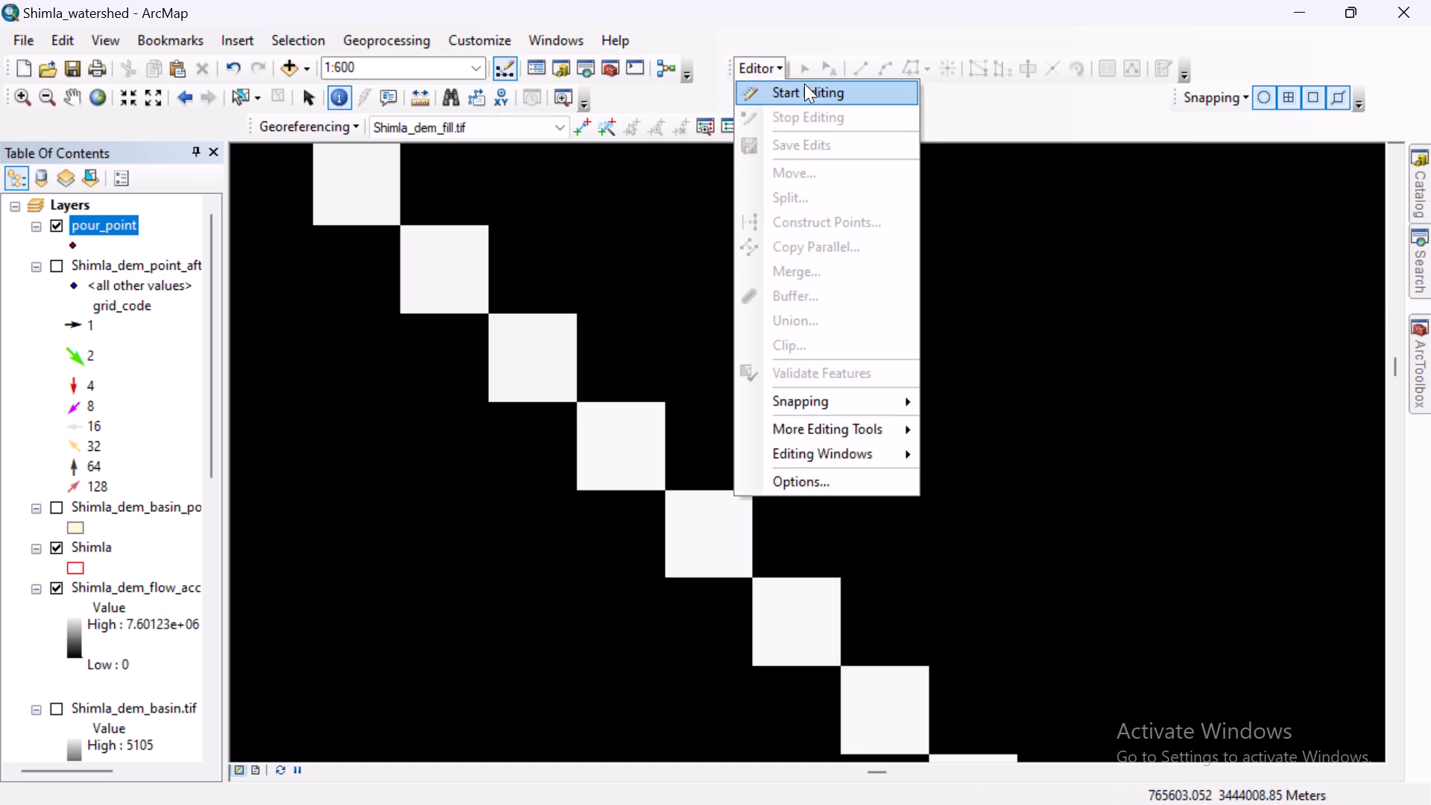
pyautogui.click(804, 86)
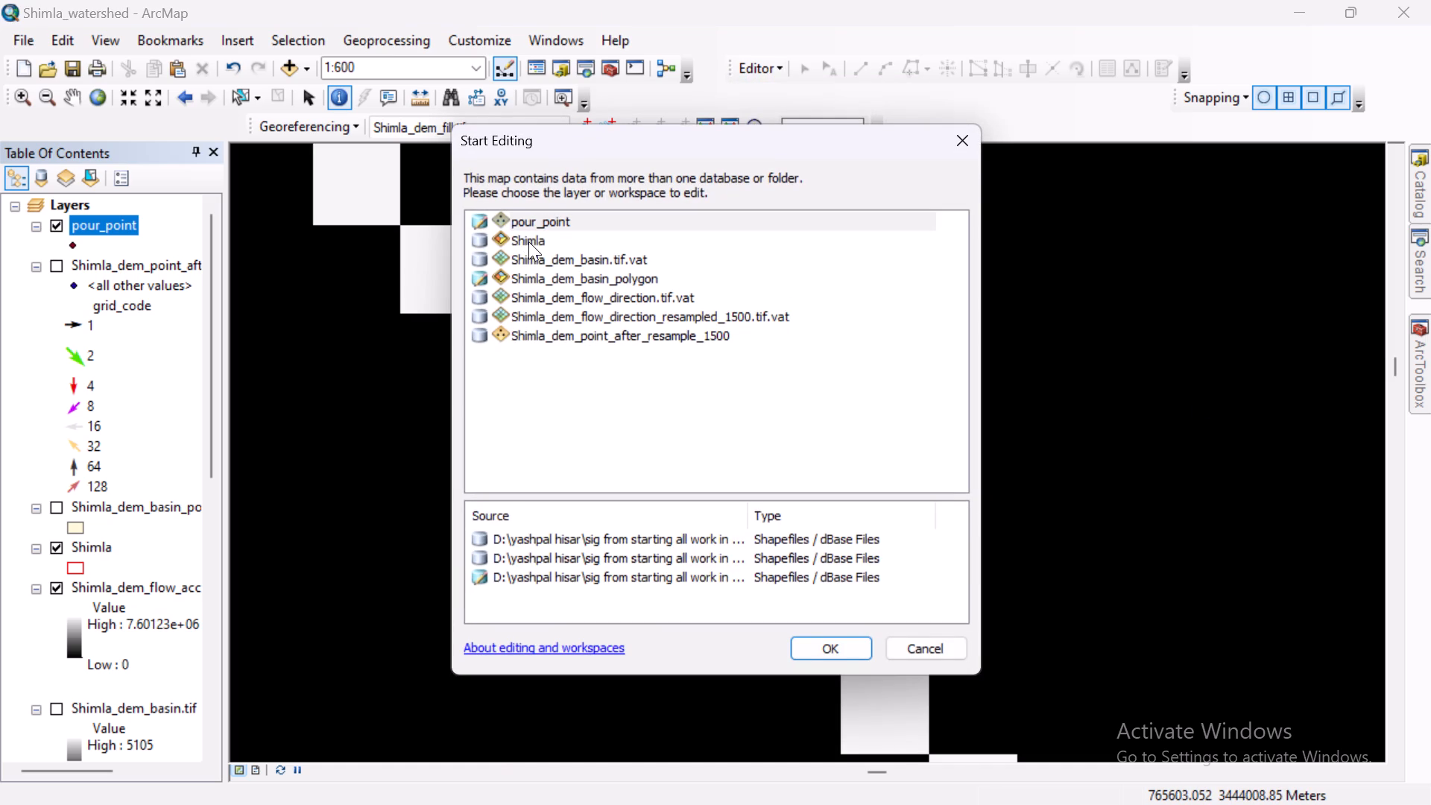
pyautogui.click(567, 225)
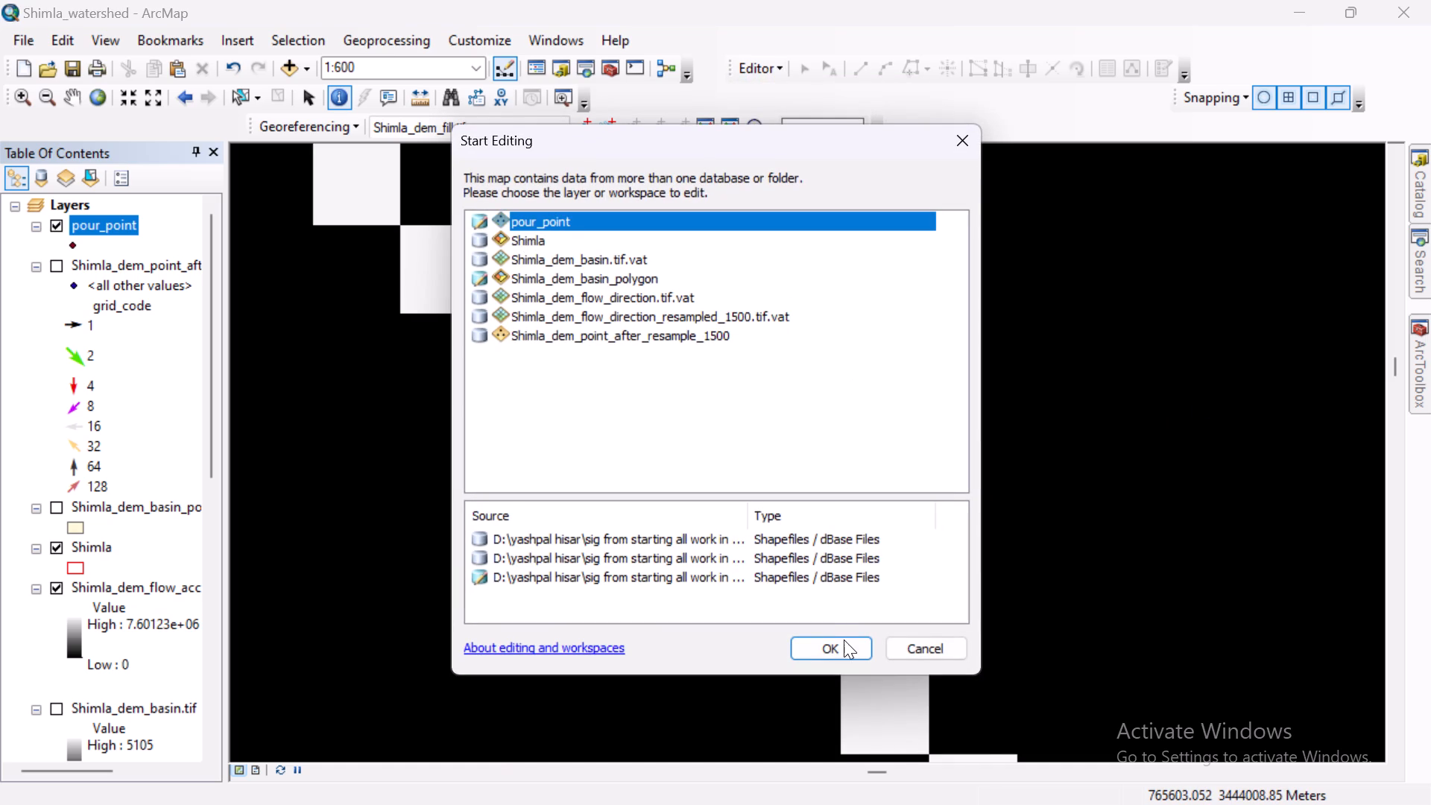
pyautogui.click(841, 648)
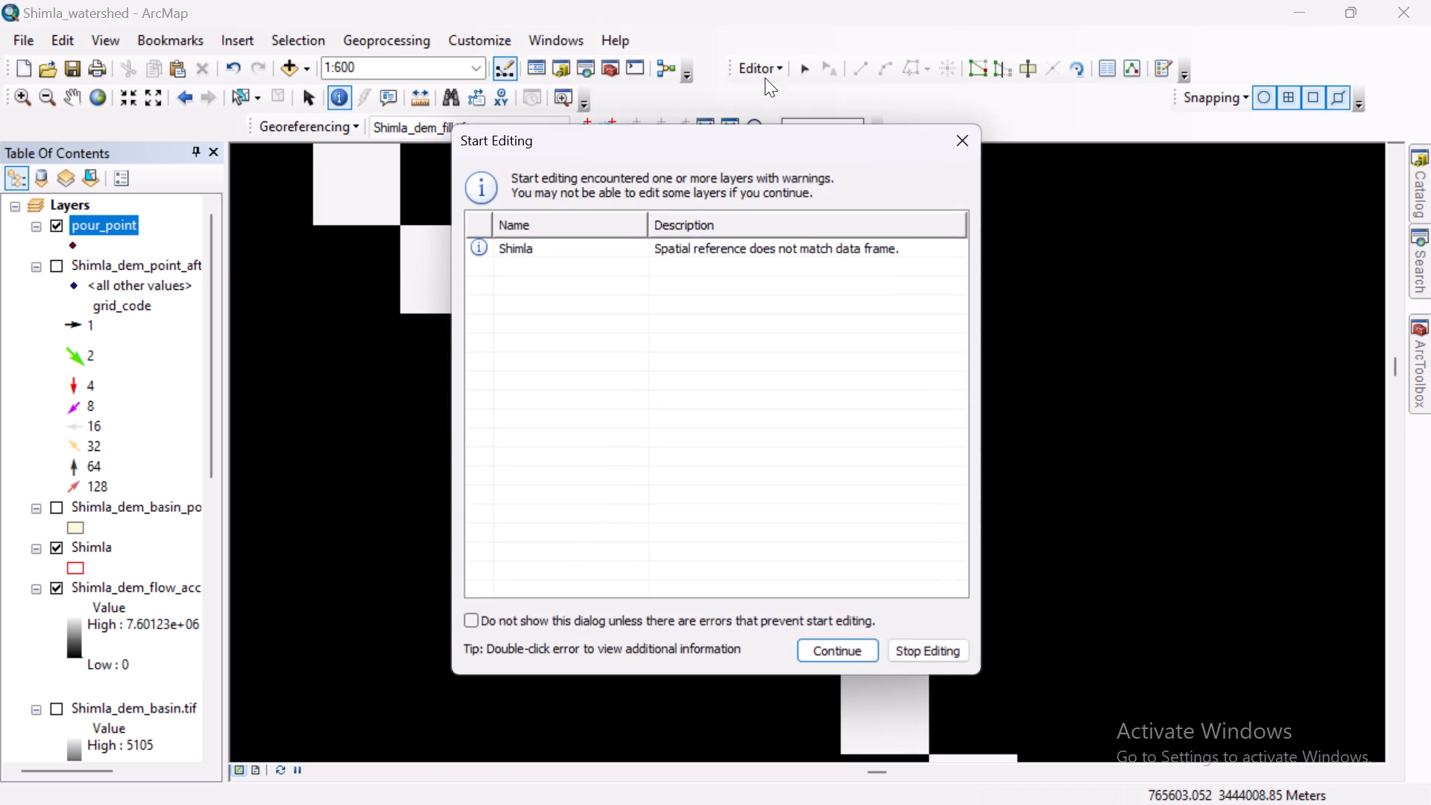
pyautogui.click(835, 647)
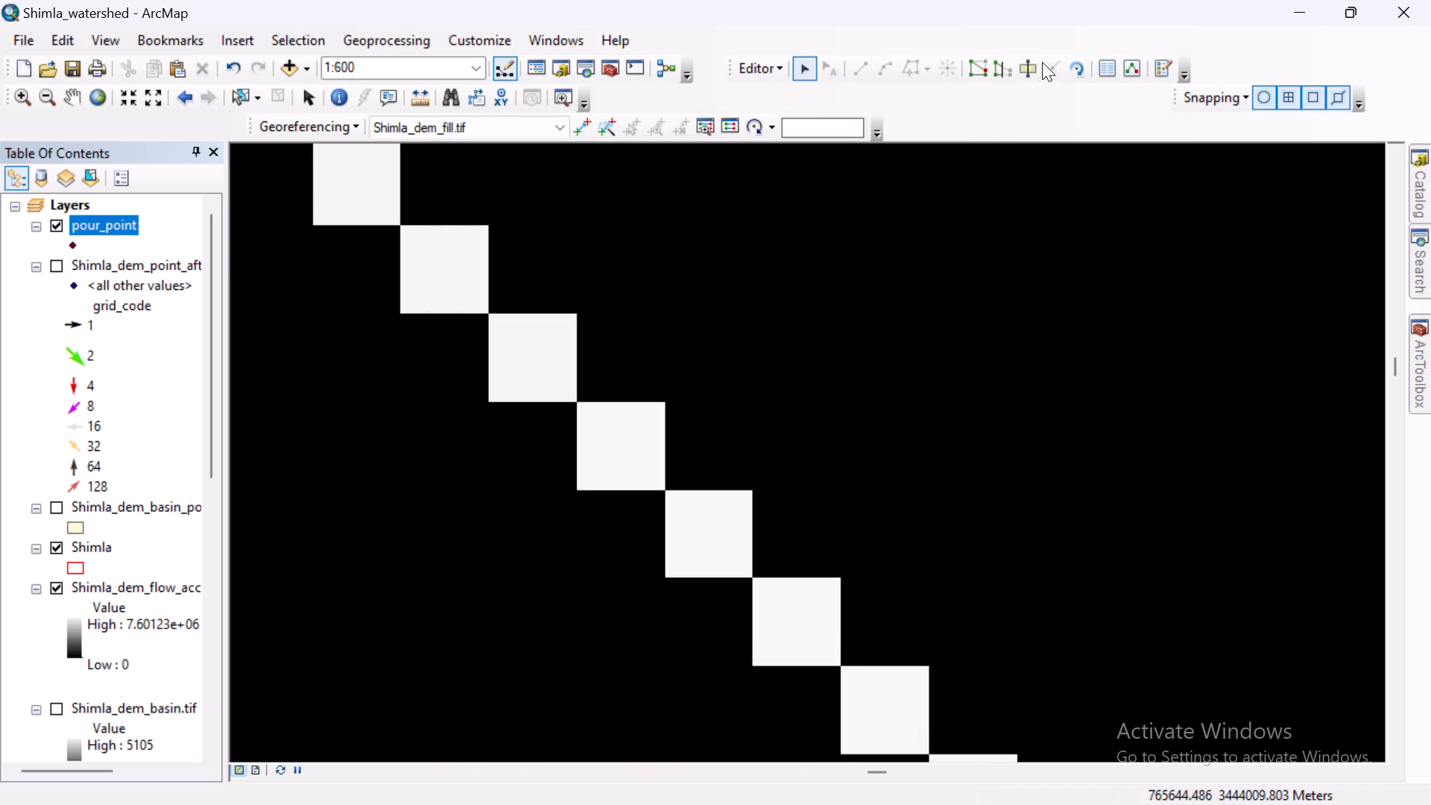
# Place one pour_point feature inside a white flow accumulation cell on the drainage line and save the edits.
pyautogui.click(1160, 66)
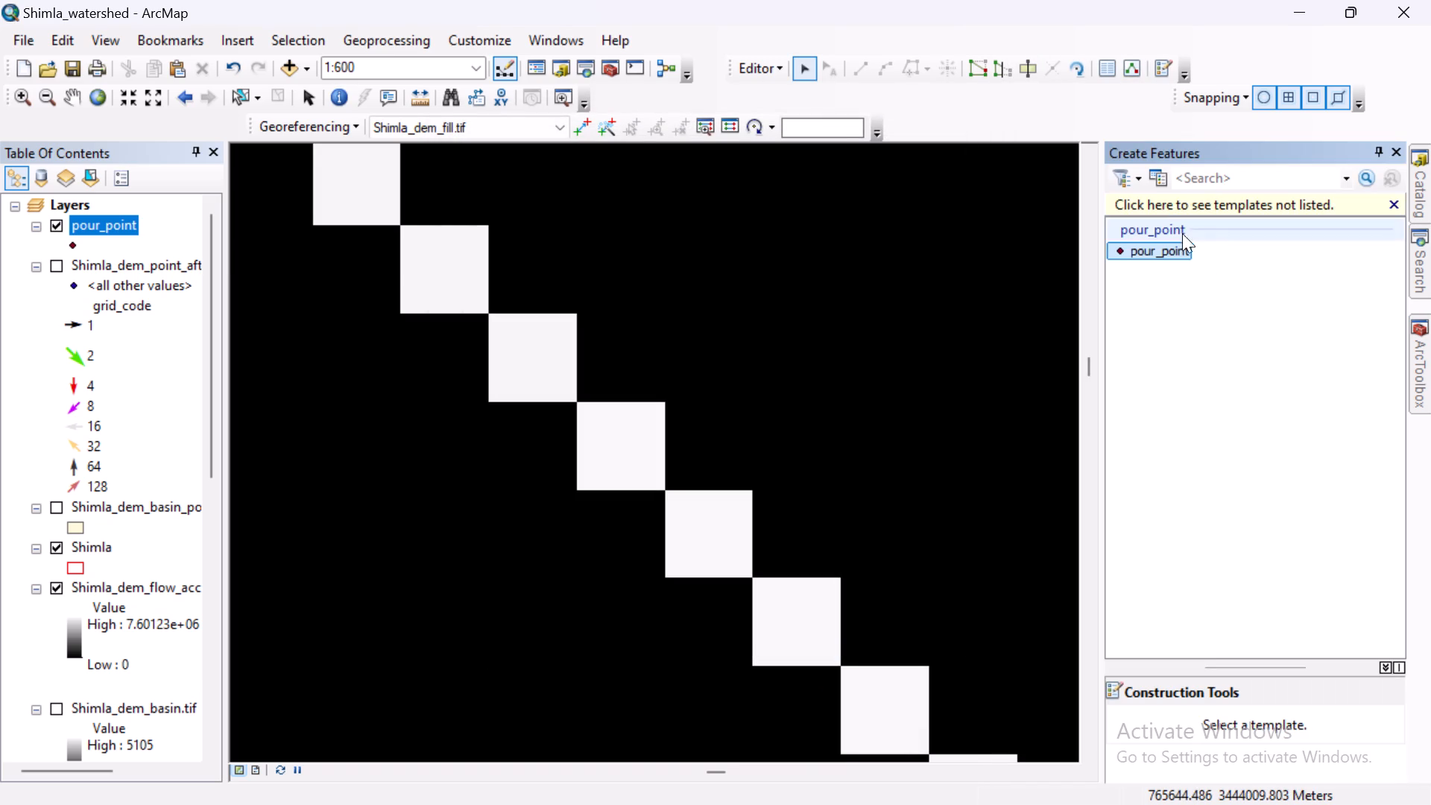
pyautogui.click(1134, 247)
pyautogui.click(1187, 731)
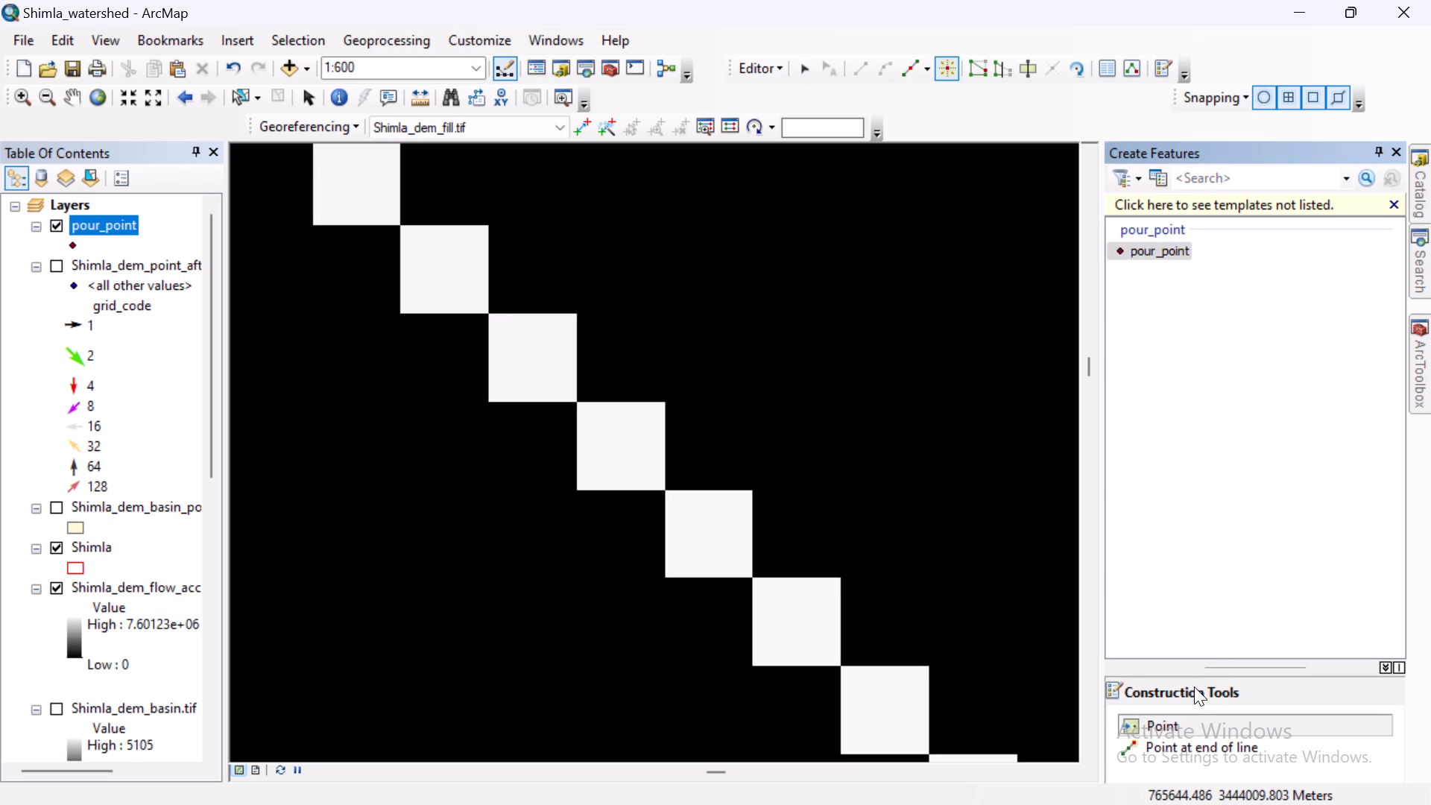
pyautogui.click(540, 358)
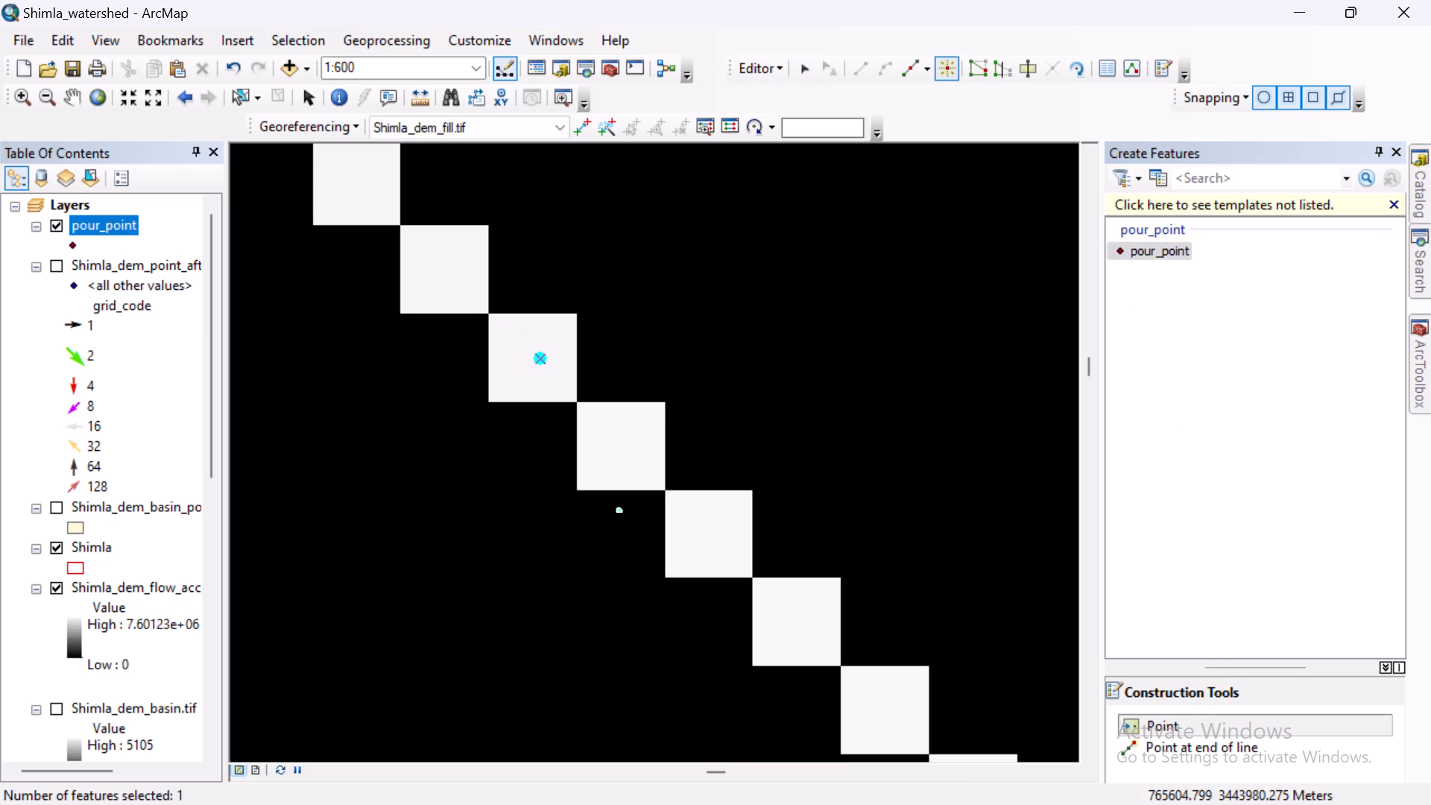
pyautogui.click(771, 69)
pyautogui.click(800, 133)
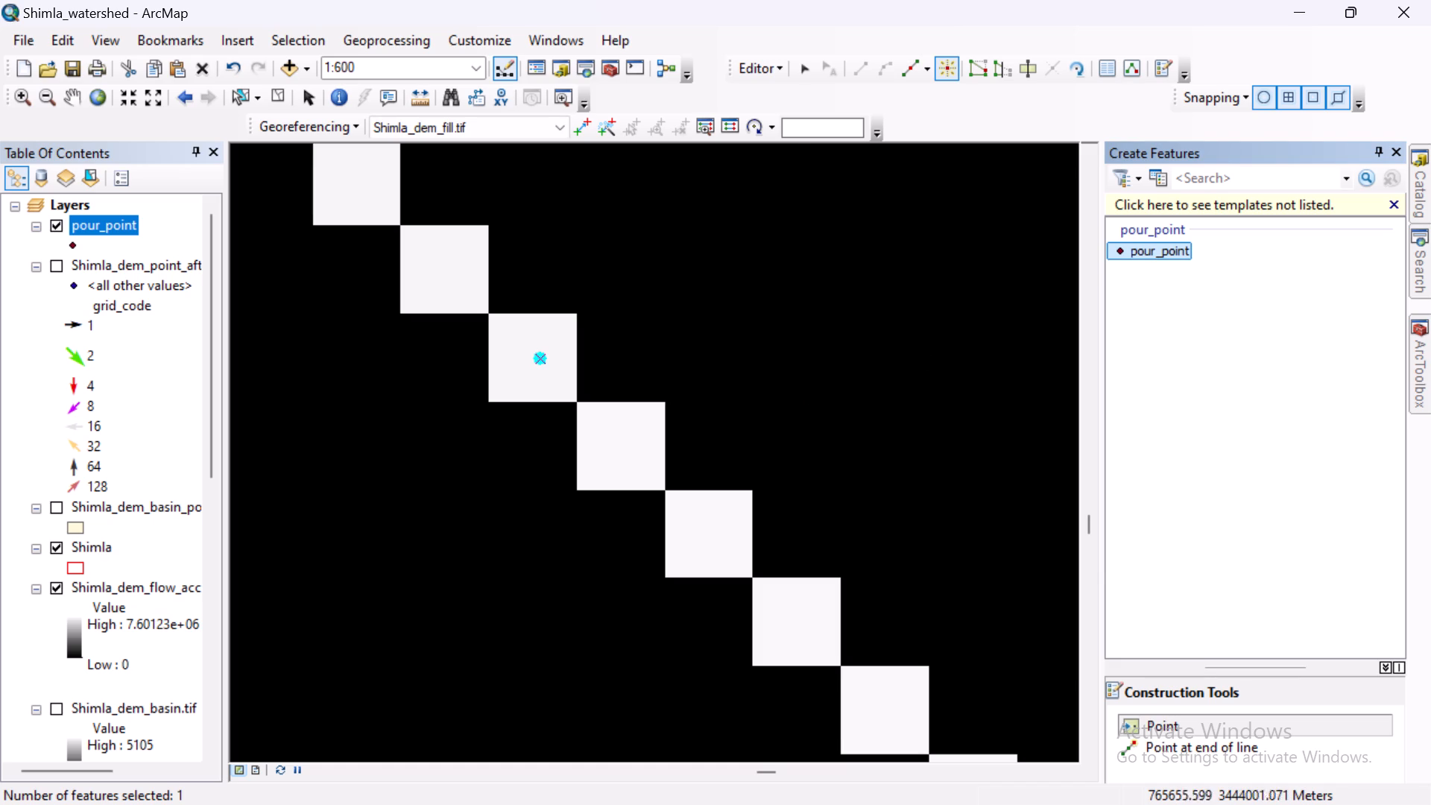
# Set up the Snap Pour Point tool with pour_point as pour point data and Shimla_dem_flow_accumulastion.tif as the accumulation raster.
pyautogui.click(1426, 359)
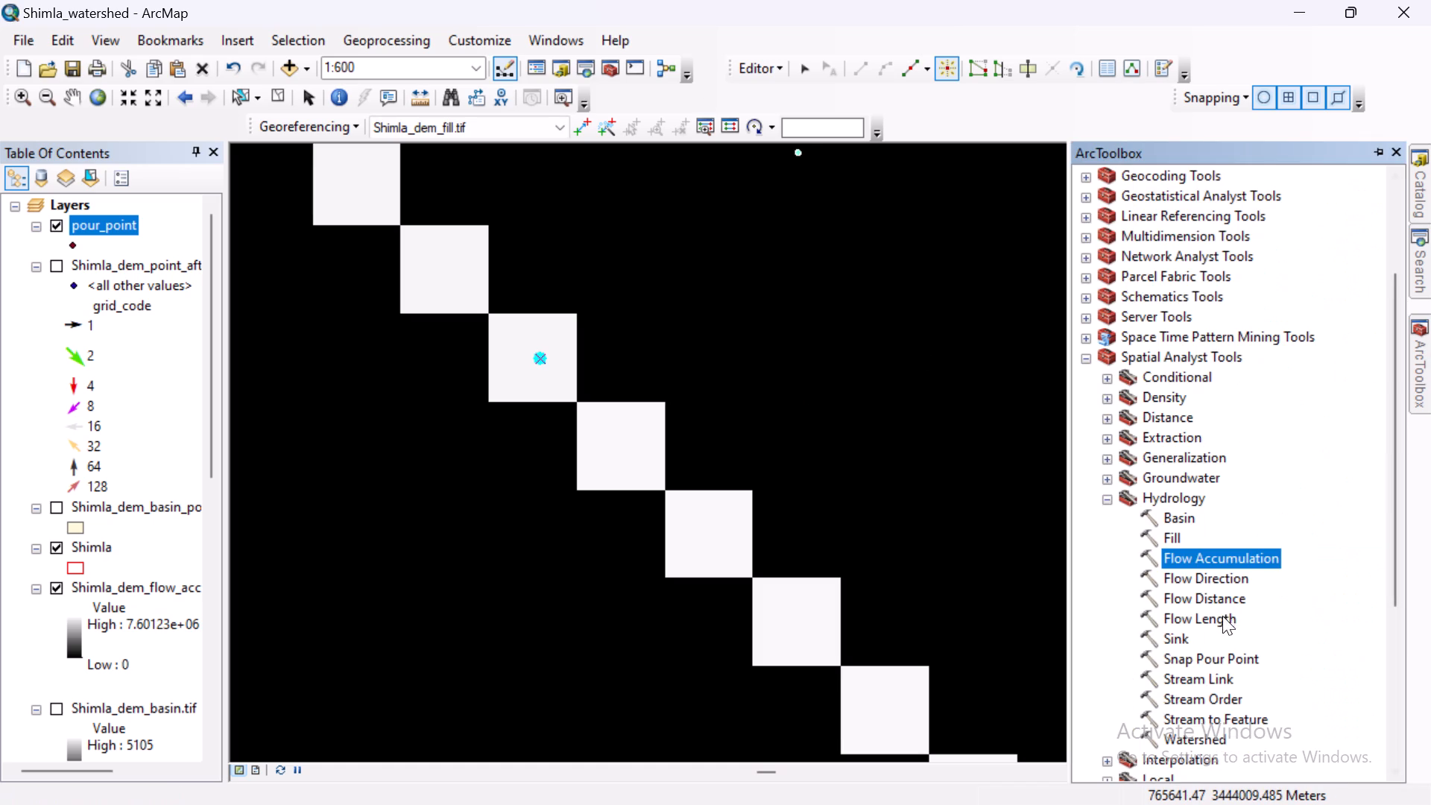
pyautogui.click(1213, 657)
pyautogui.doubleClick(1212, 659)
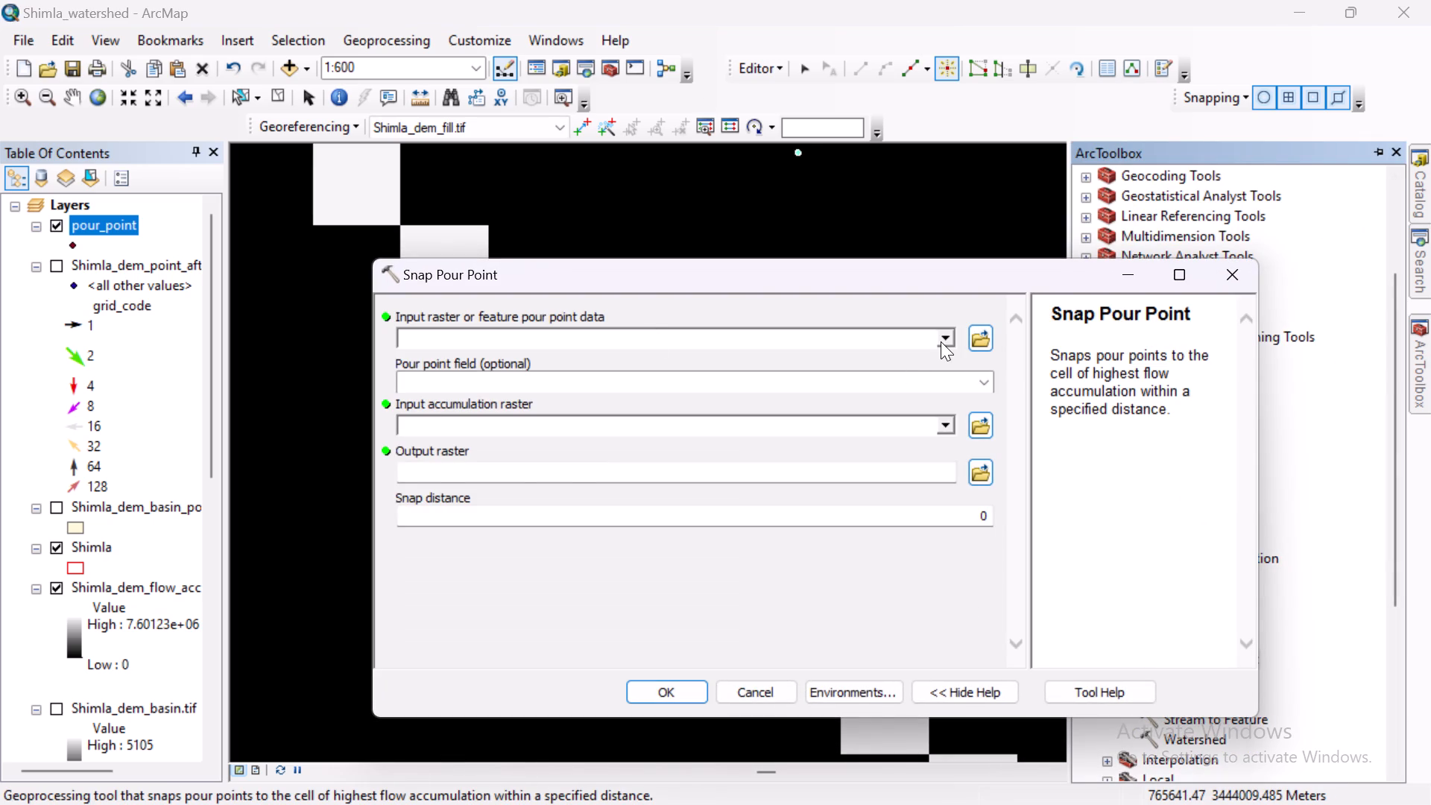
pyautogui.click(941, 341)
pyautogui.click(501, 359)
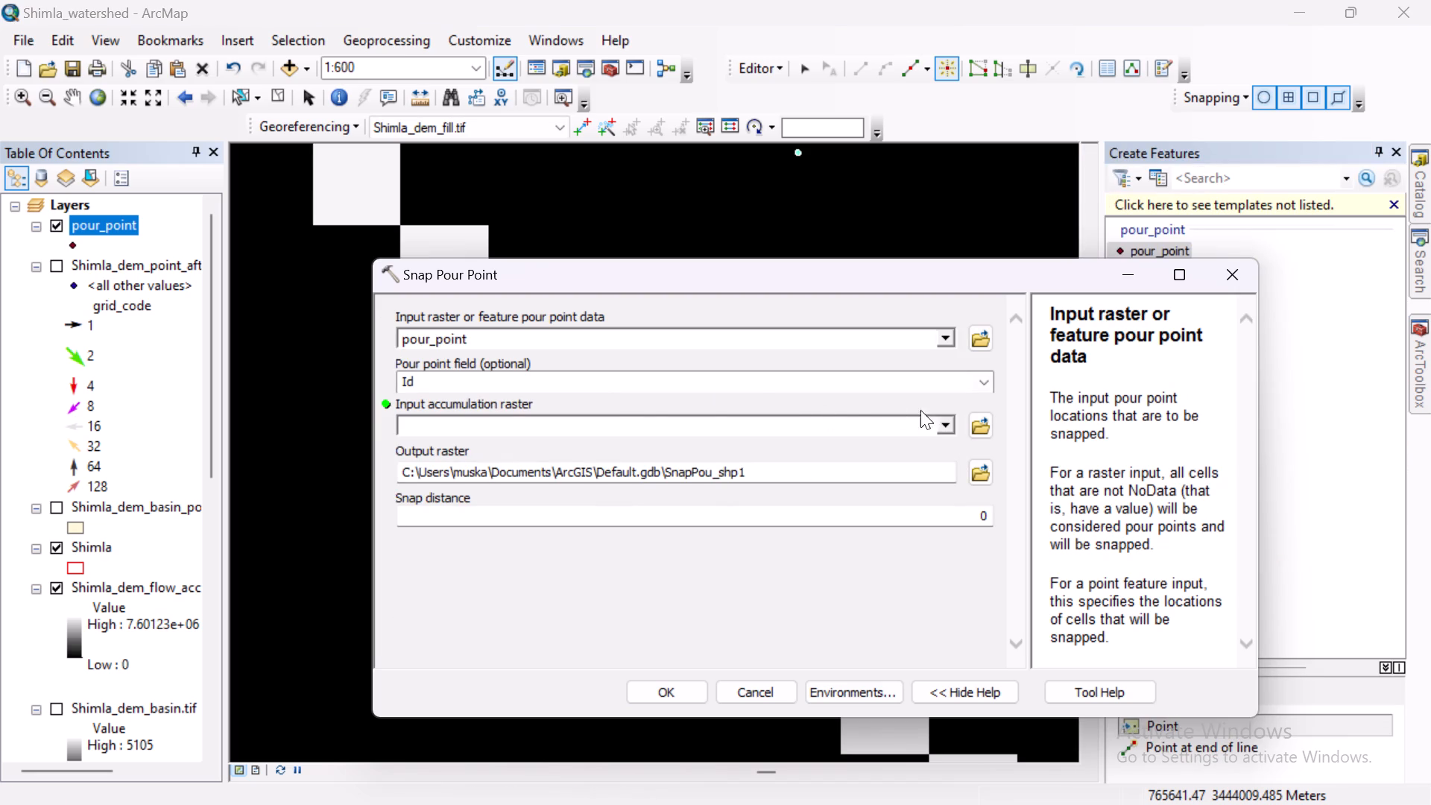
pyautogui.click(942, 421)
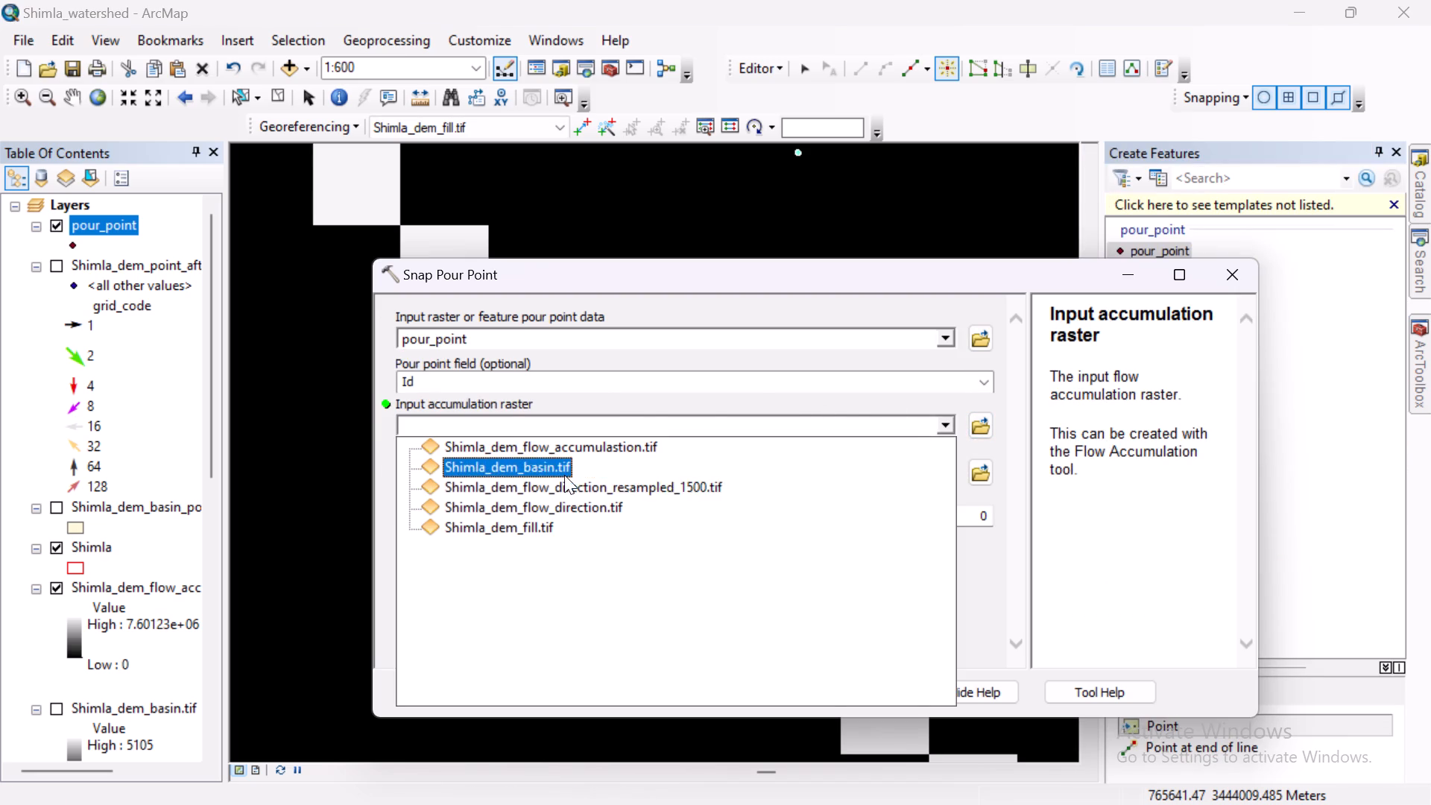
pyautogui.click(631, 455)
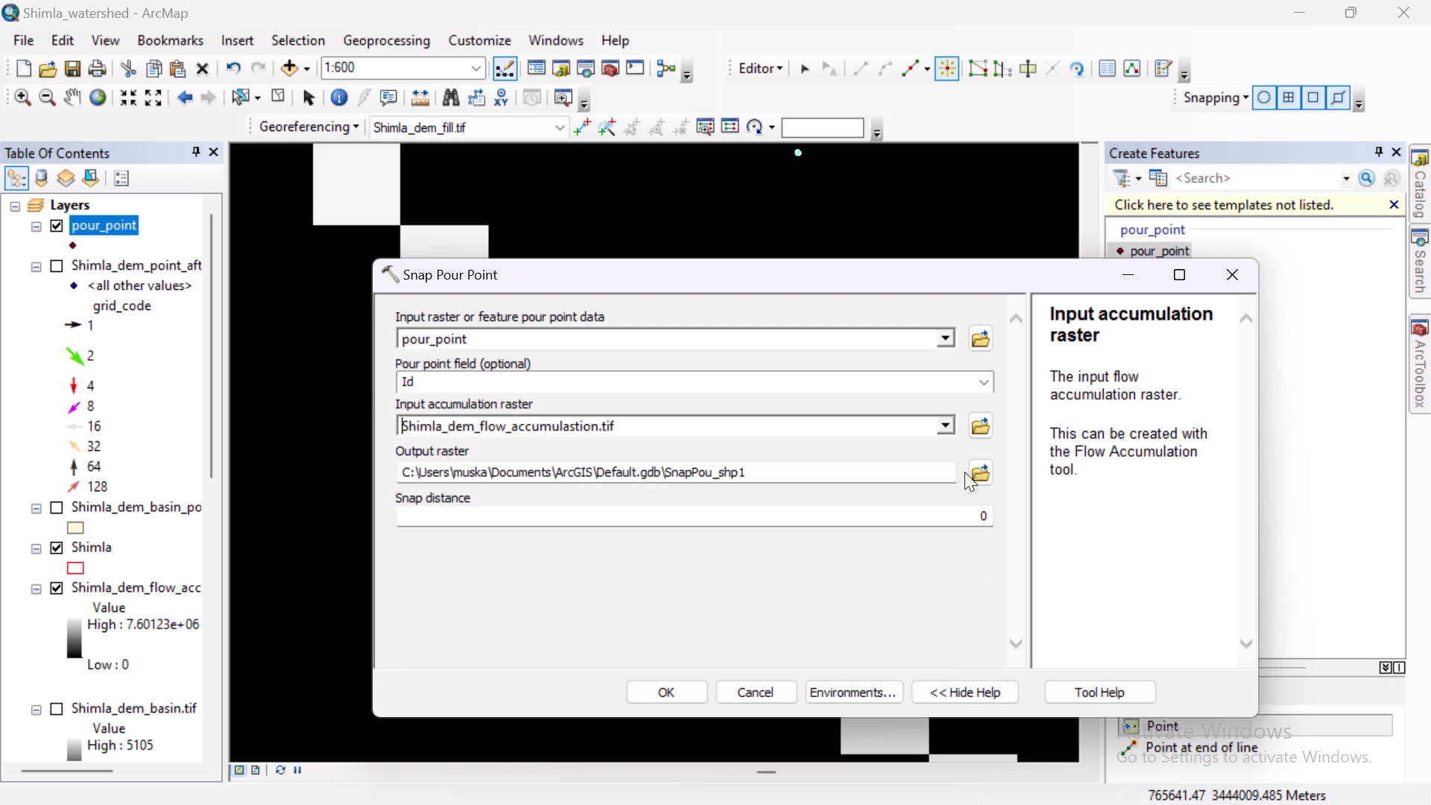
# Name the output raster Shimla_dem_pour_point.tif in the ALOS PALSAR folder and run Snap Pour Point.
pyautogui.click(971, 472)
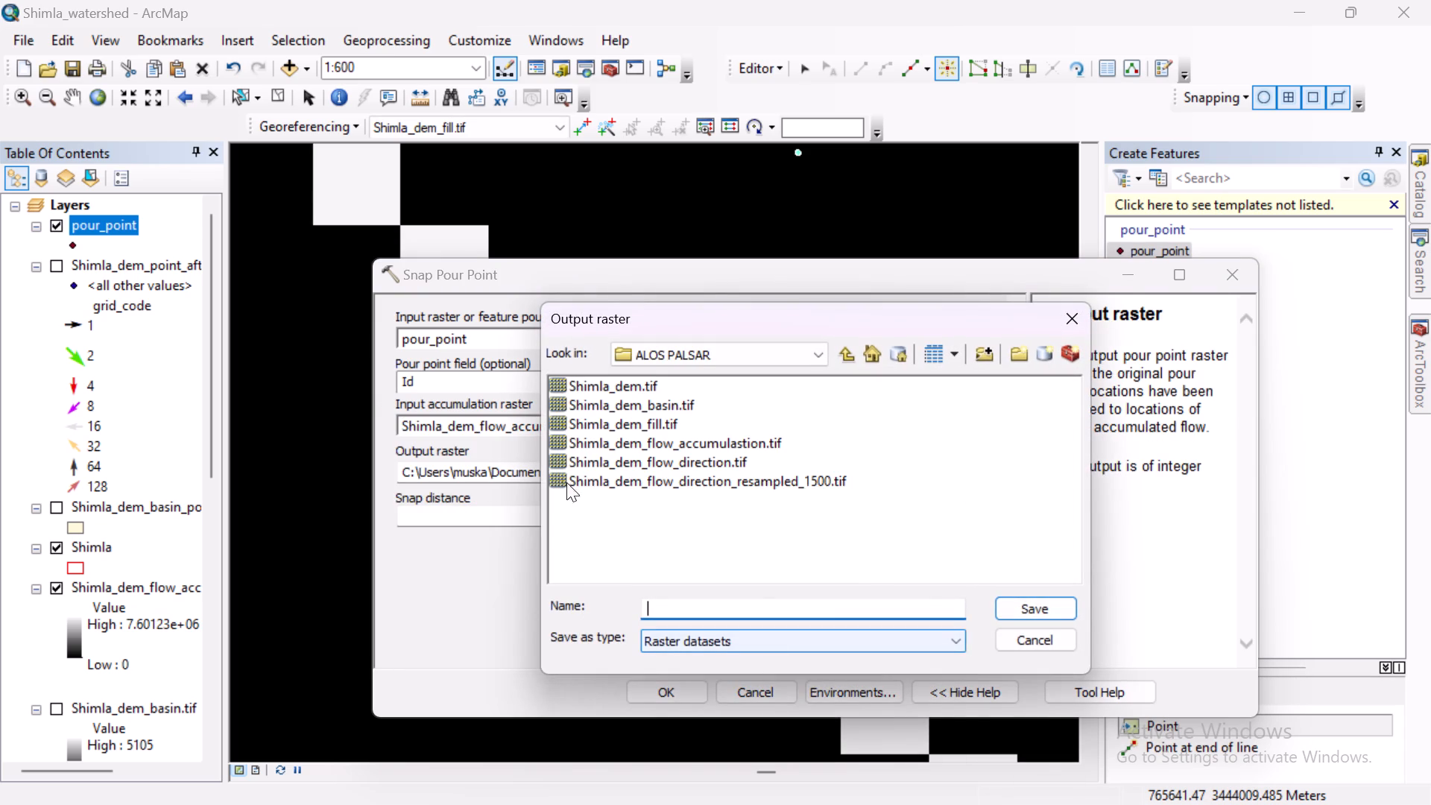
pyautogui.click(622, 394)
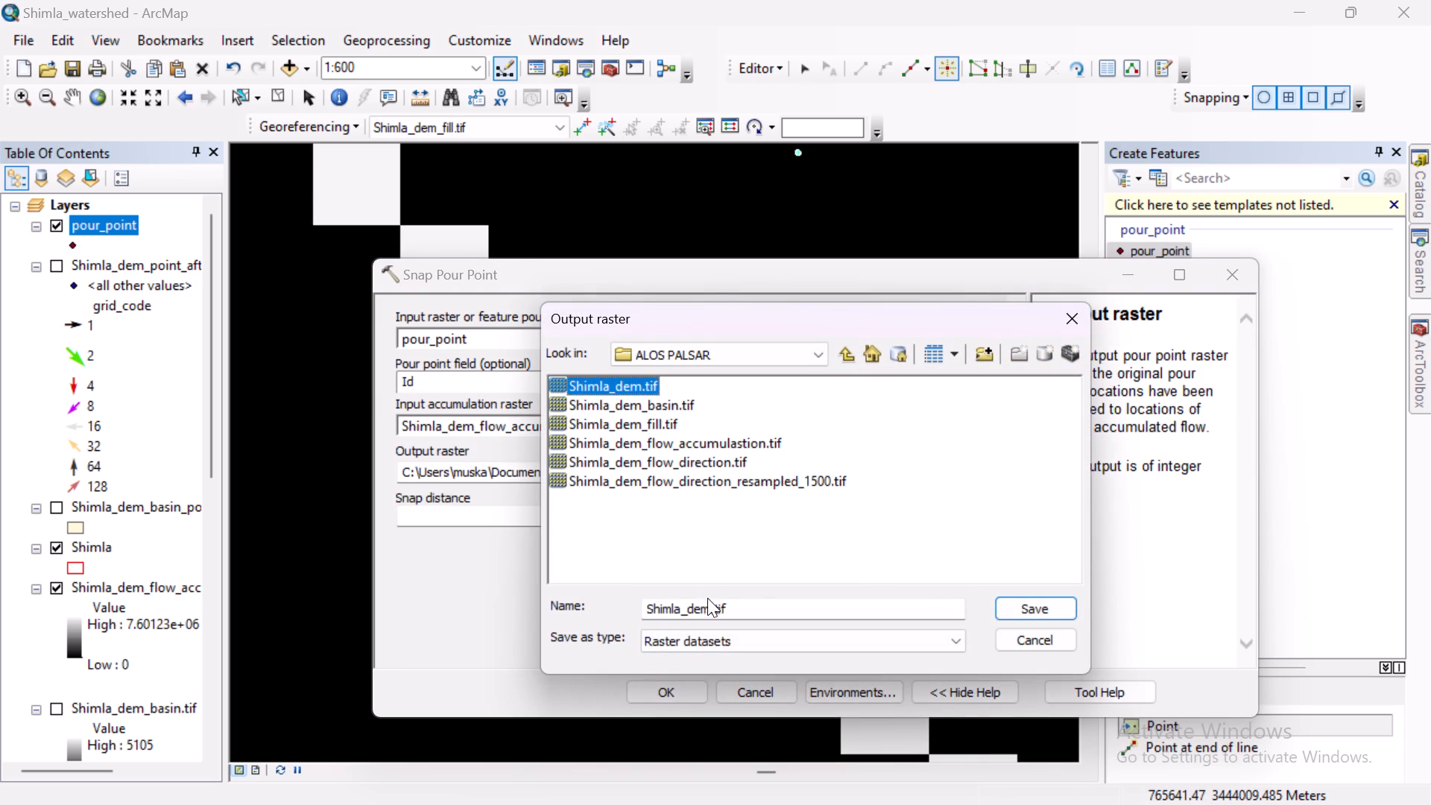
pyautogui.click(708, 602)
pyautogui.hotkey('shift', '_')
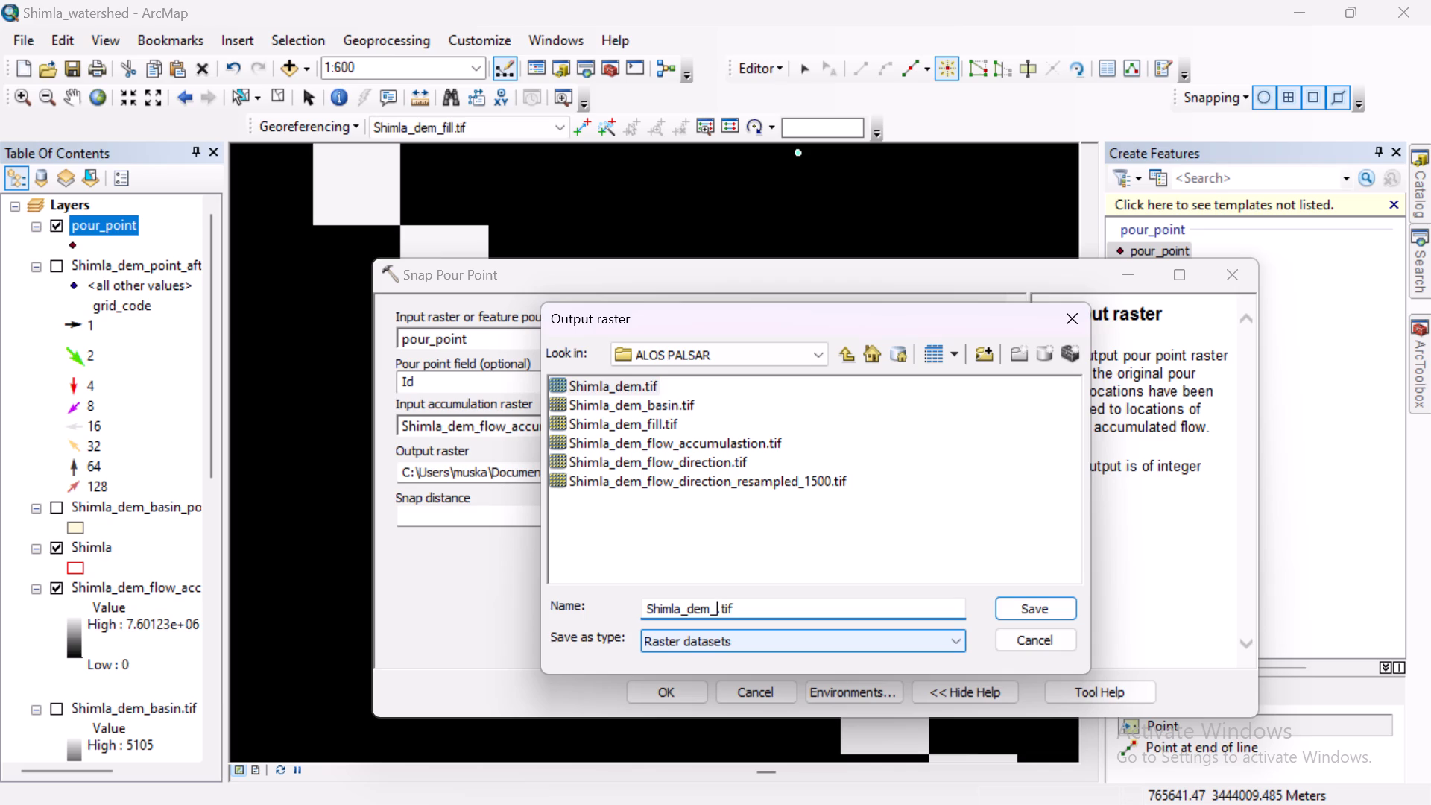
pyautogui.write('pour')
pyautogui.hotkey('shift', '_')
pyautogui.write('point')
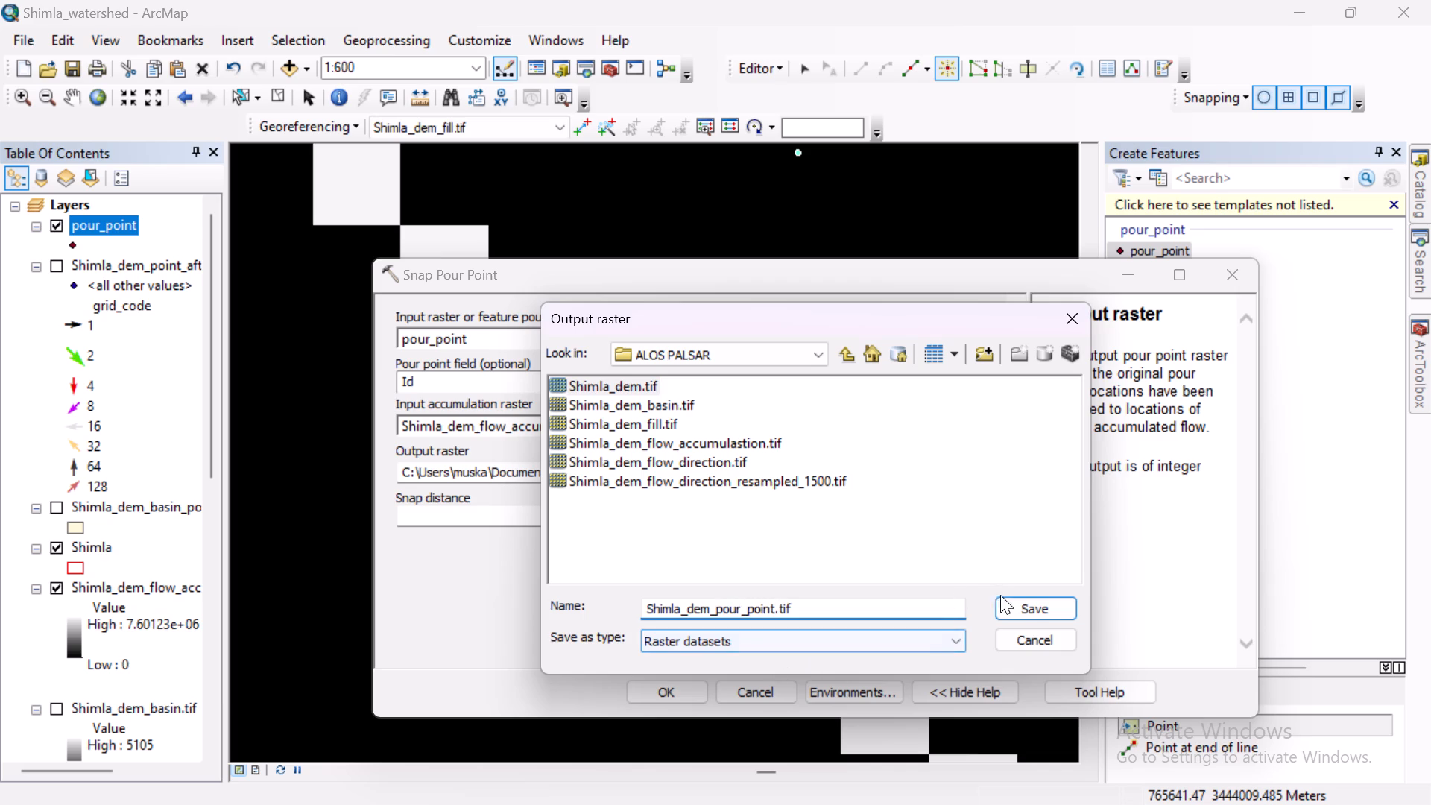
pyautogui.click(1024, 612)
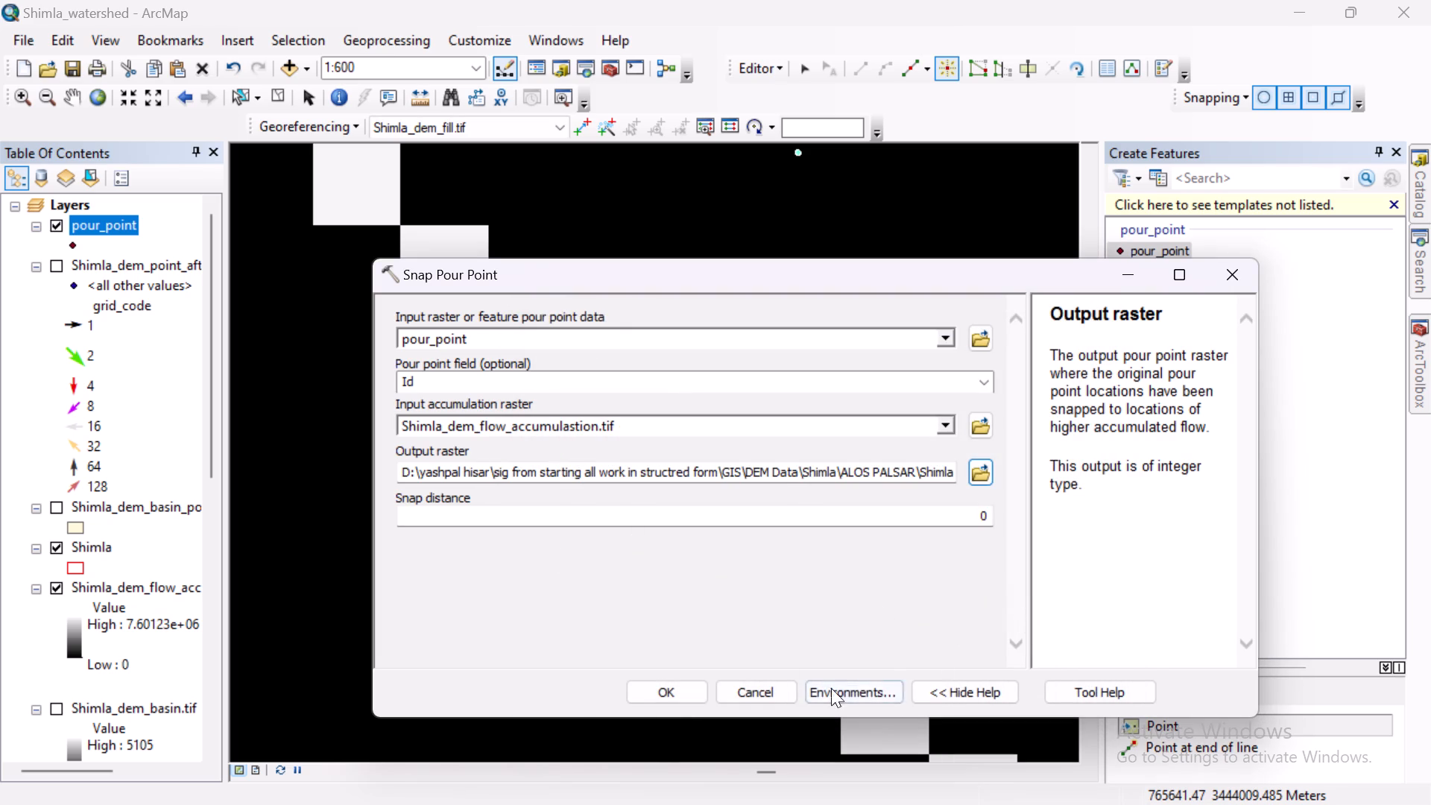
pyautogui.click(660, 687)
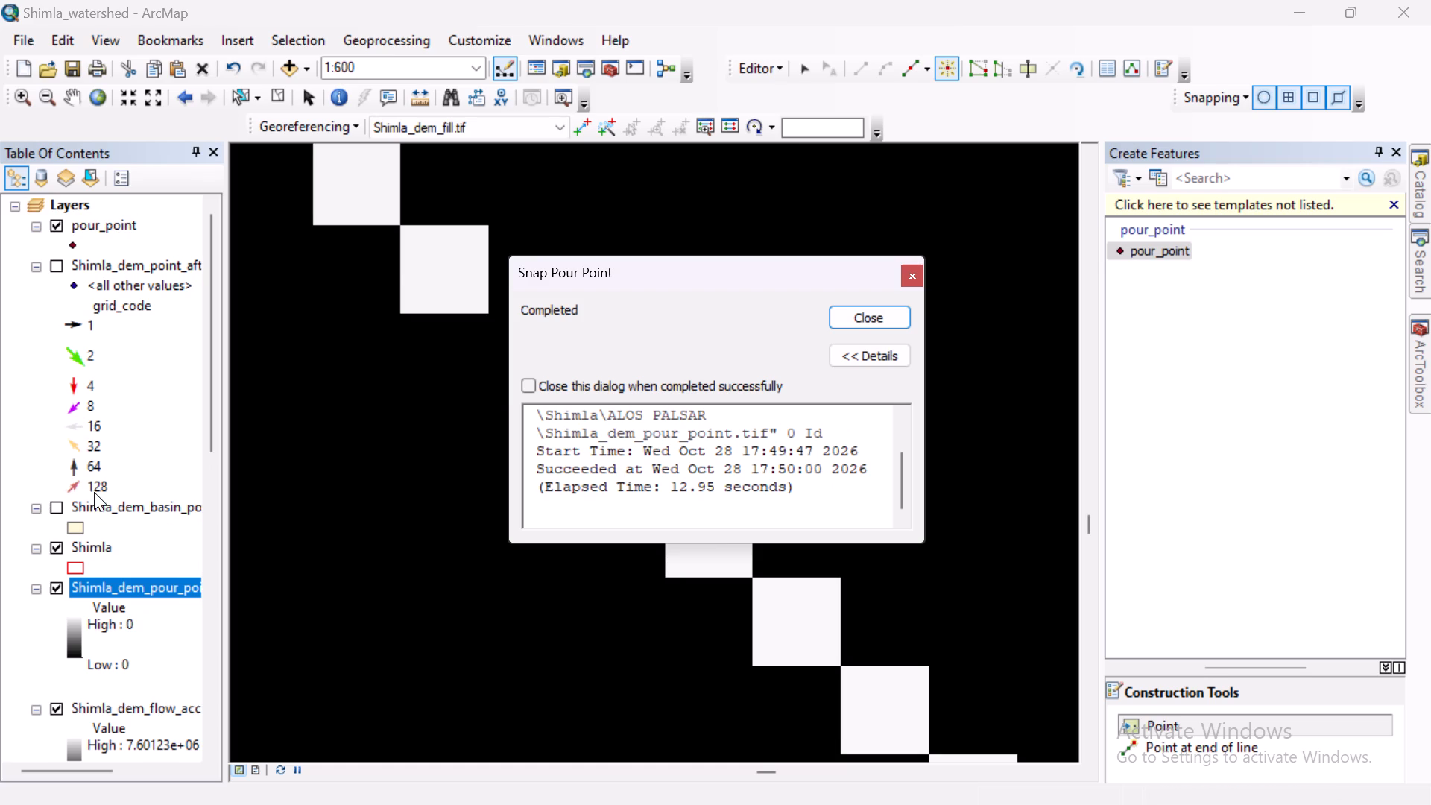
pyautogui.click(900, 316)
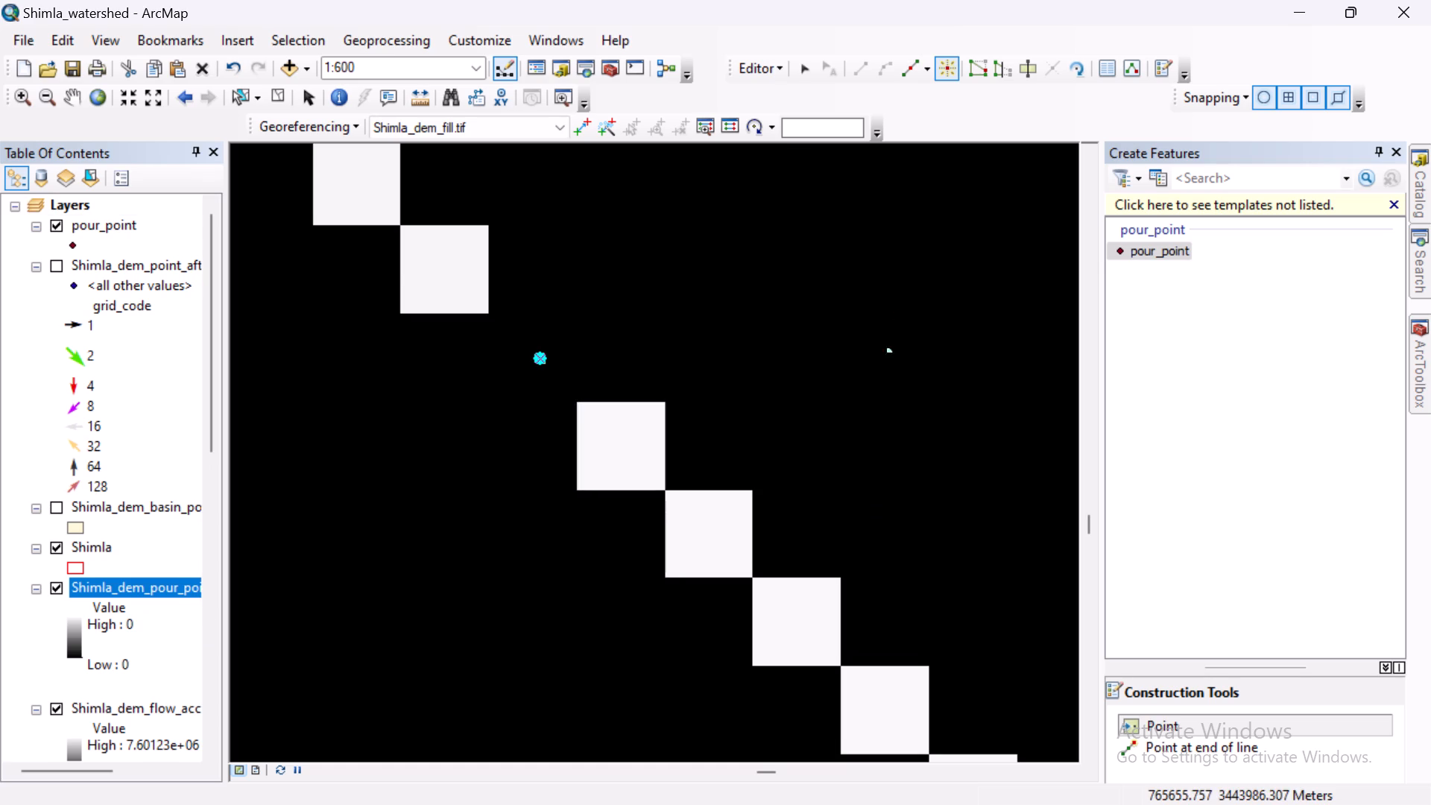
# Set up the Watershed tool with Shimla_dem_flow_direction.tif as the flow direction raster and Shimla_dem_pour_point.tif as the pour point data.
pyautogui.scroll(-3, 712, 461)
pyautogui.scroll(5, 712, 461)
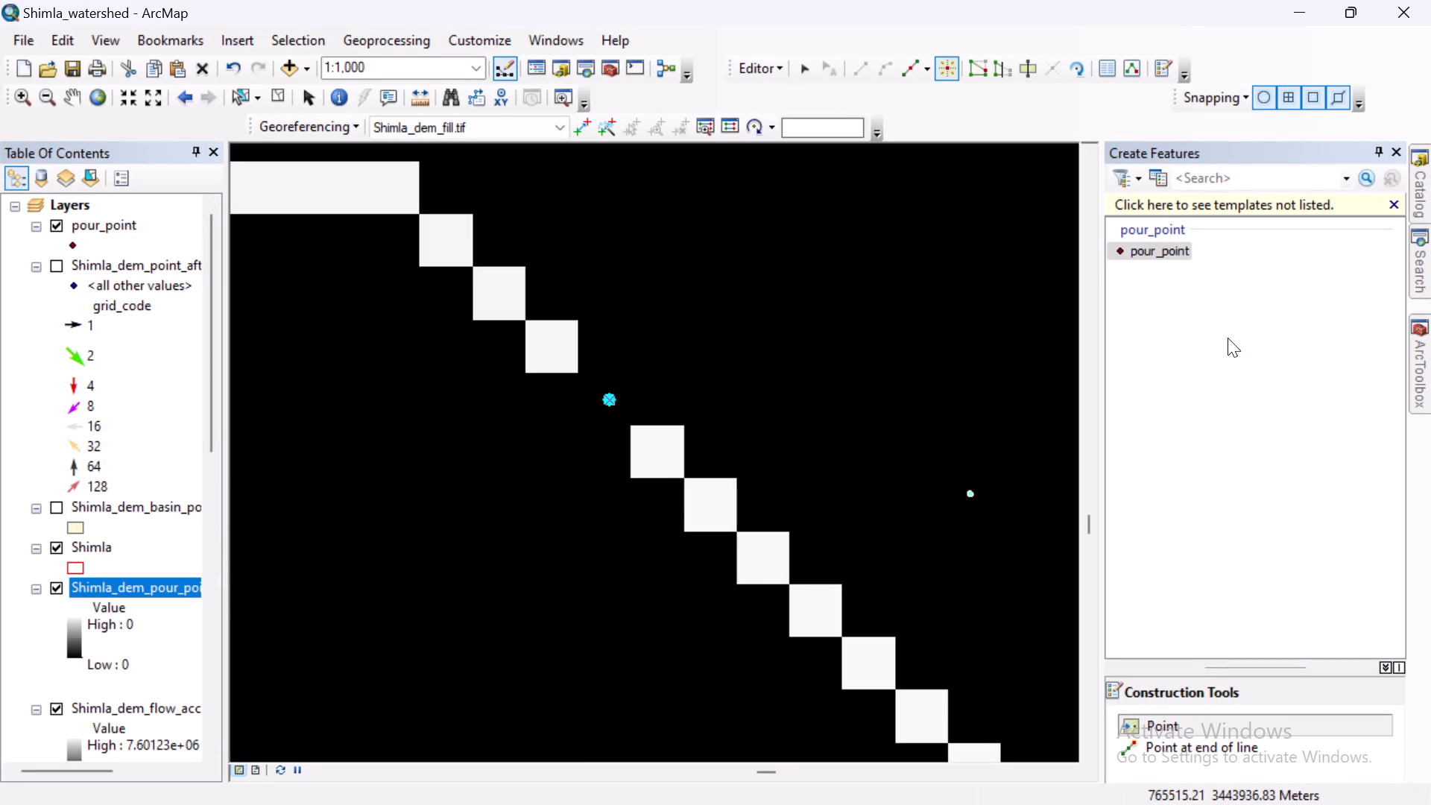
pyautogui.click(1415, 338)
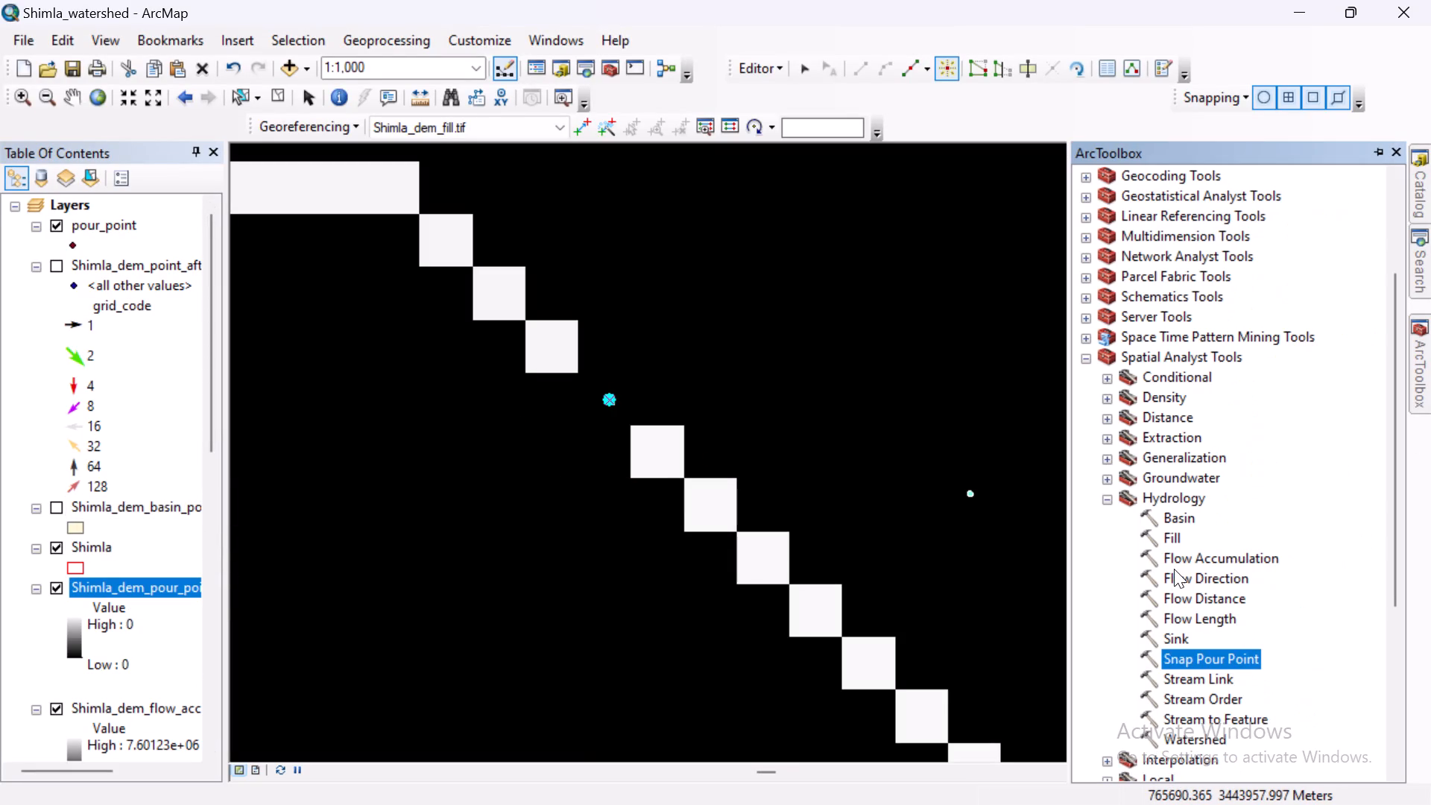
pyautogui.scroll(-1, 1186, 633)
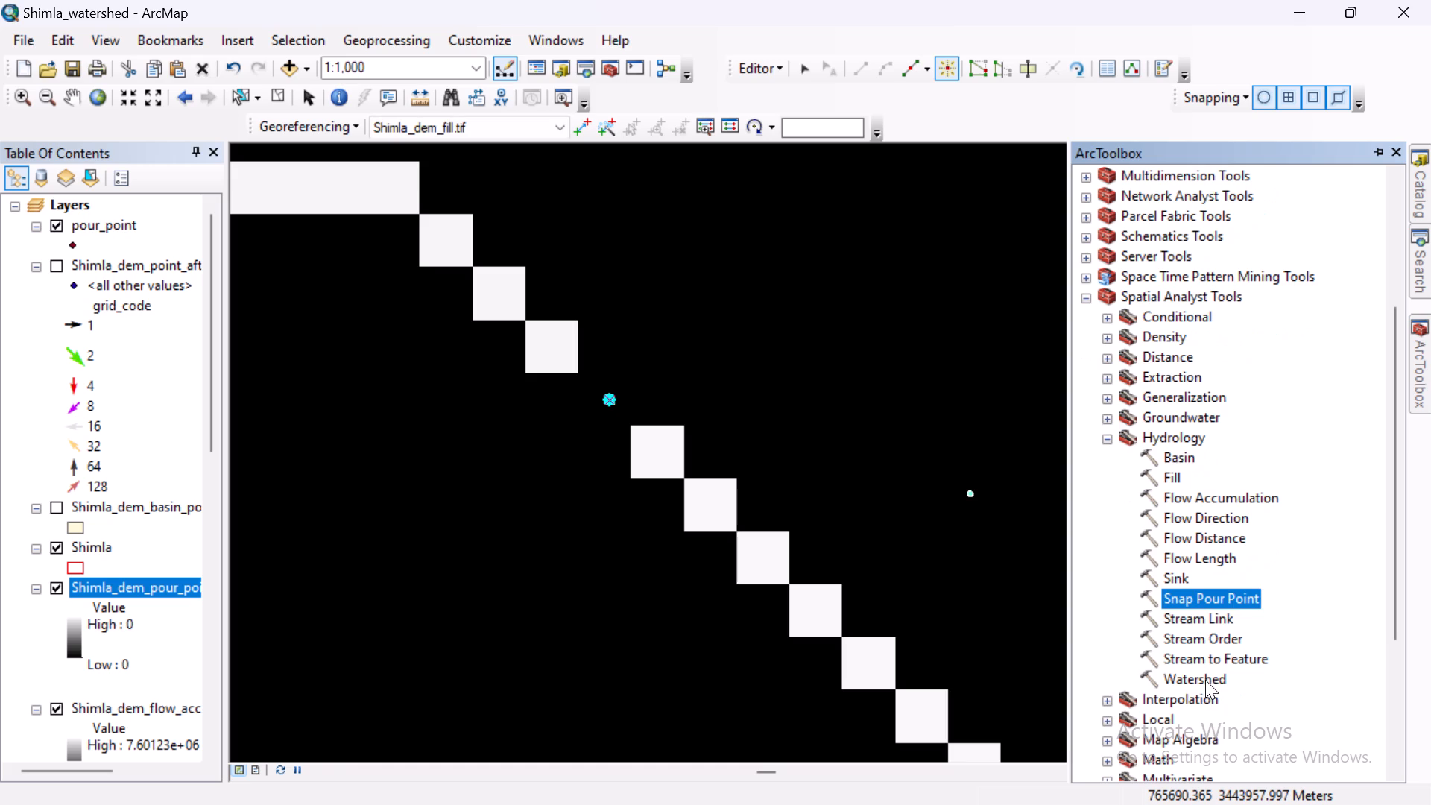
pyautogui.doubleClick(1205, 680)
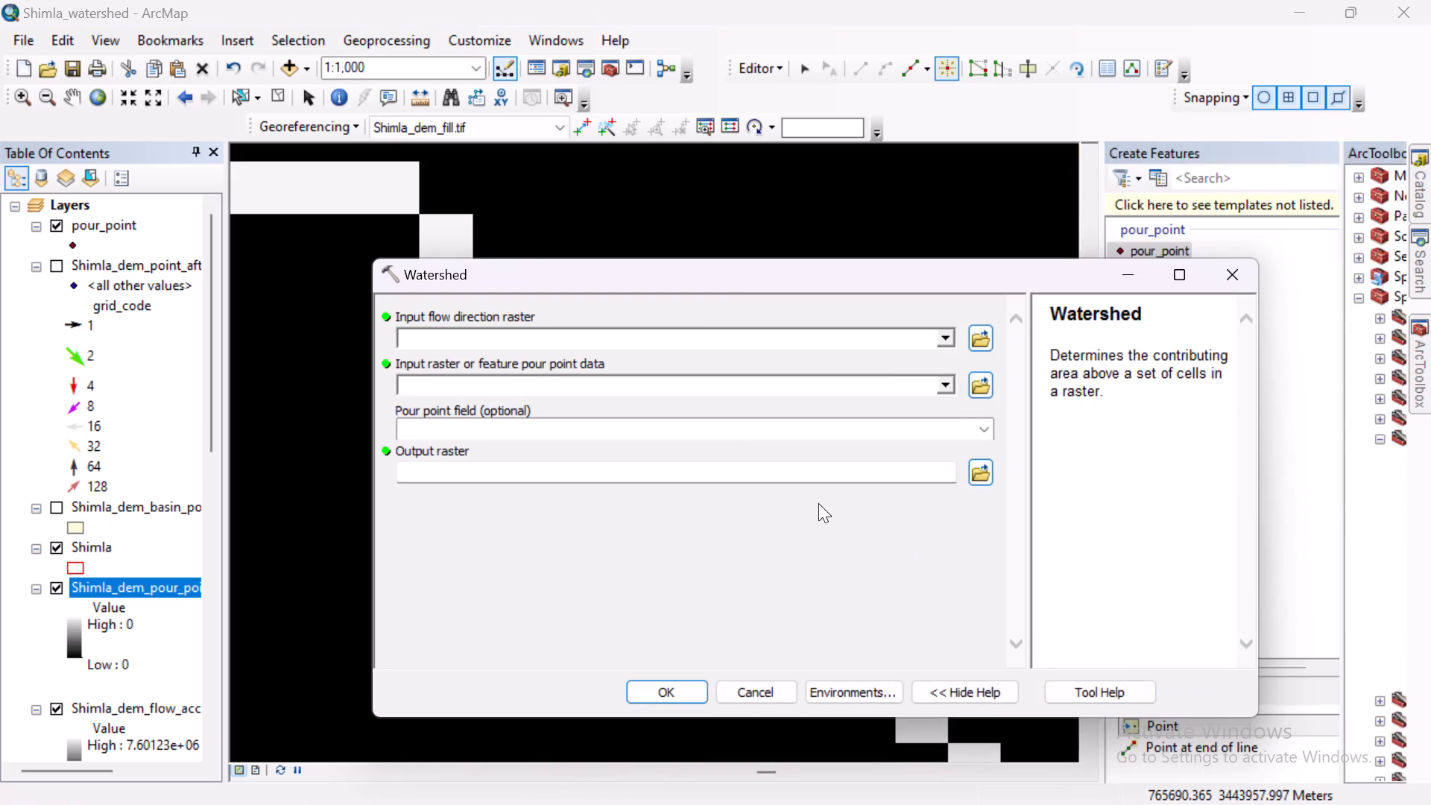
pyautogui.click(946, 338)
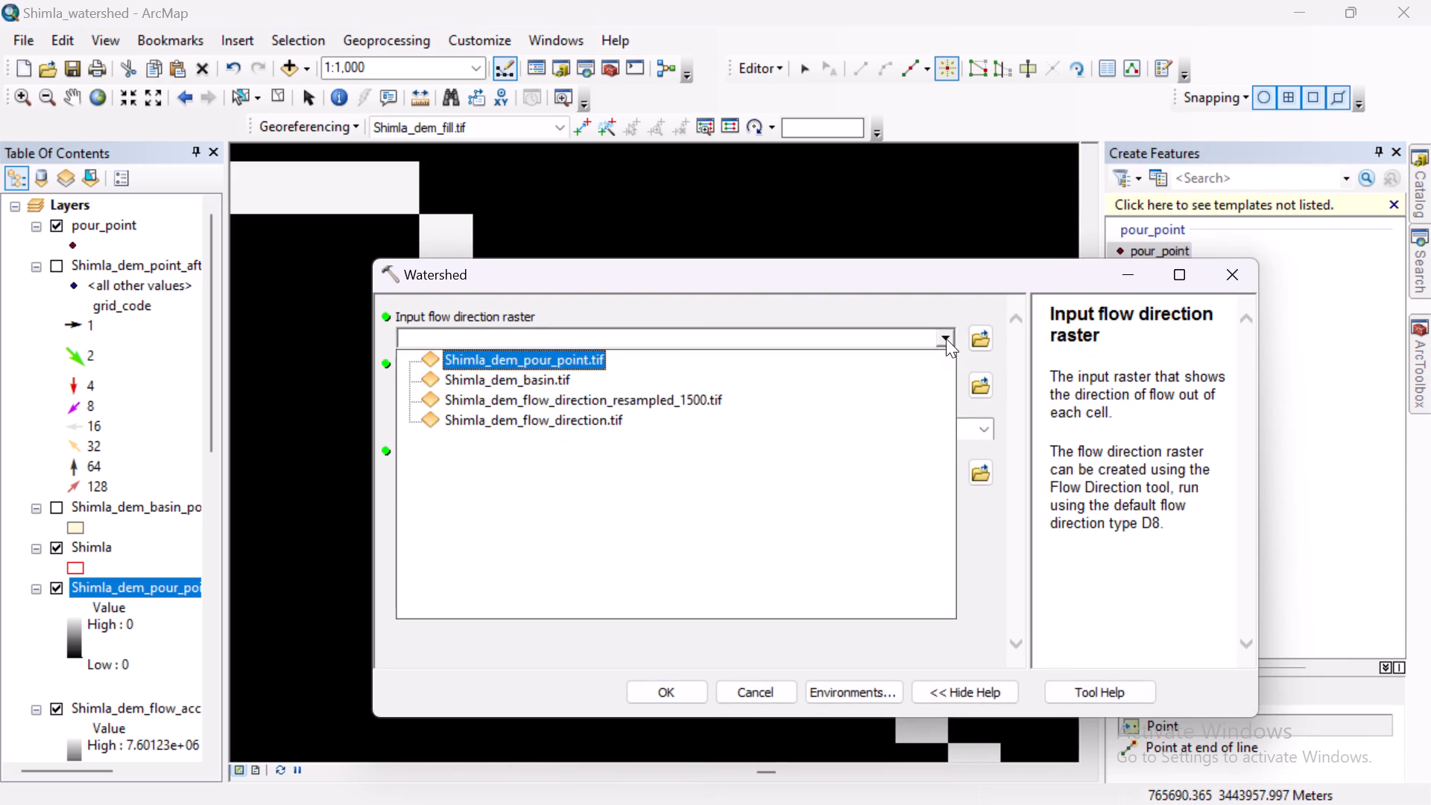
pyautogui.doubleClick(557, 424)
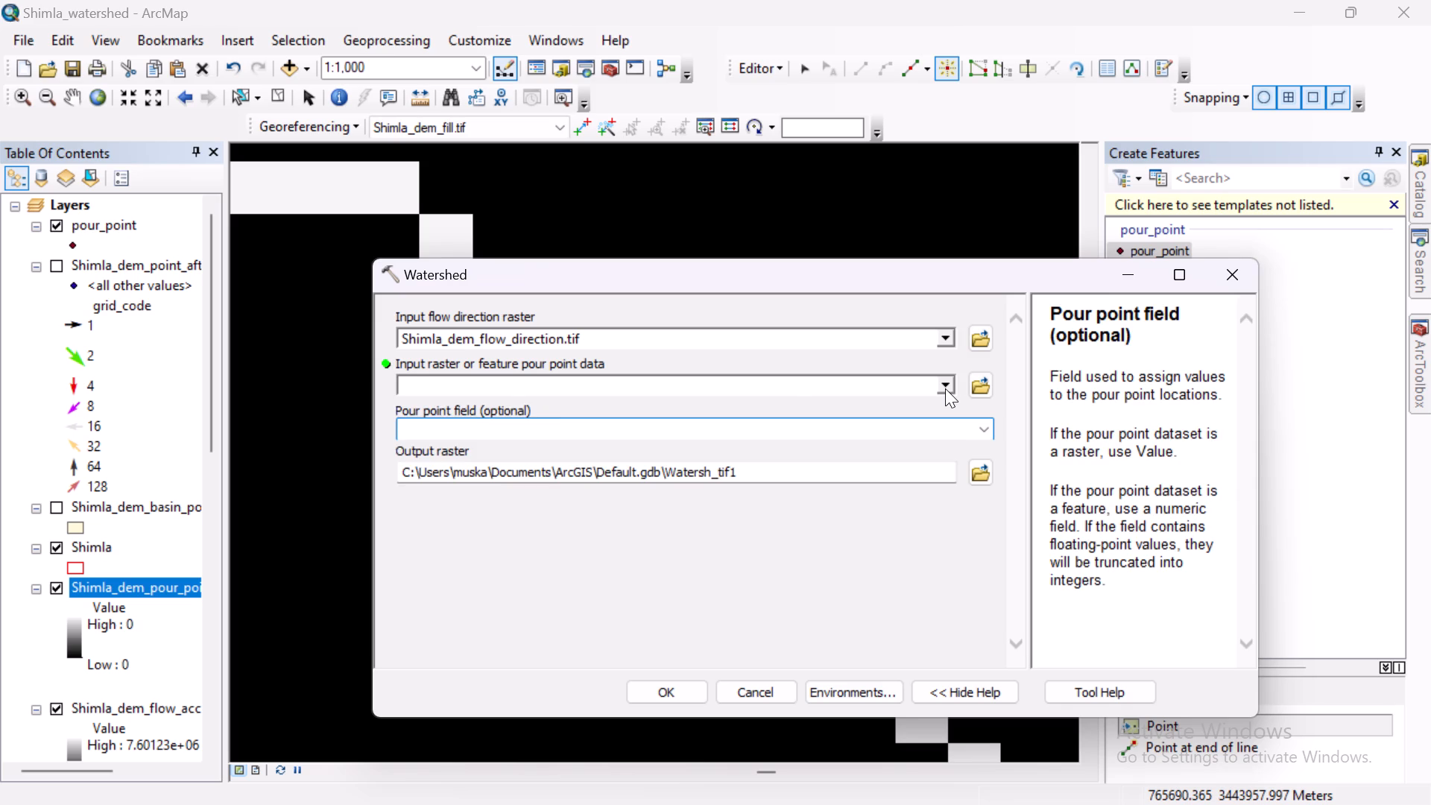
pyautogui.click(945, 388)
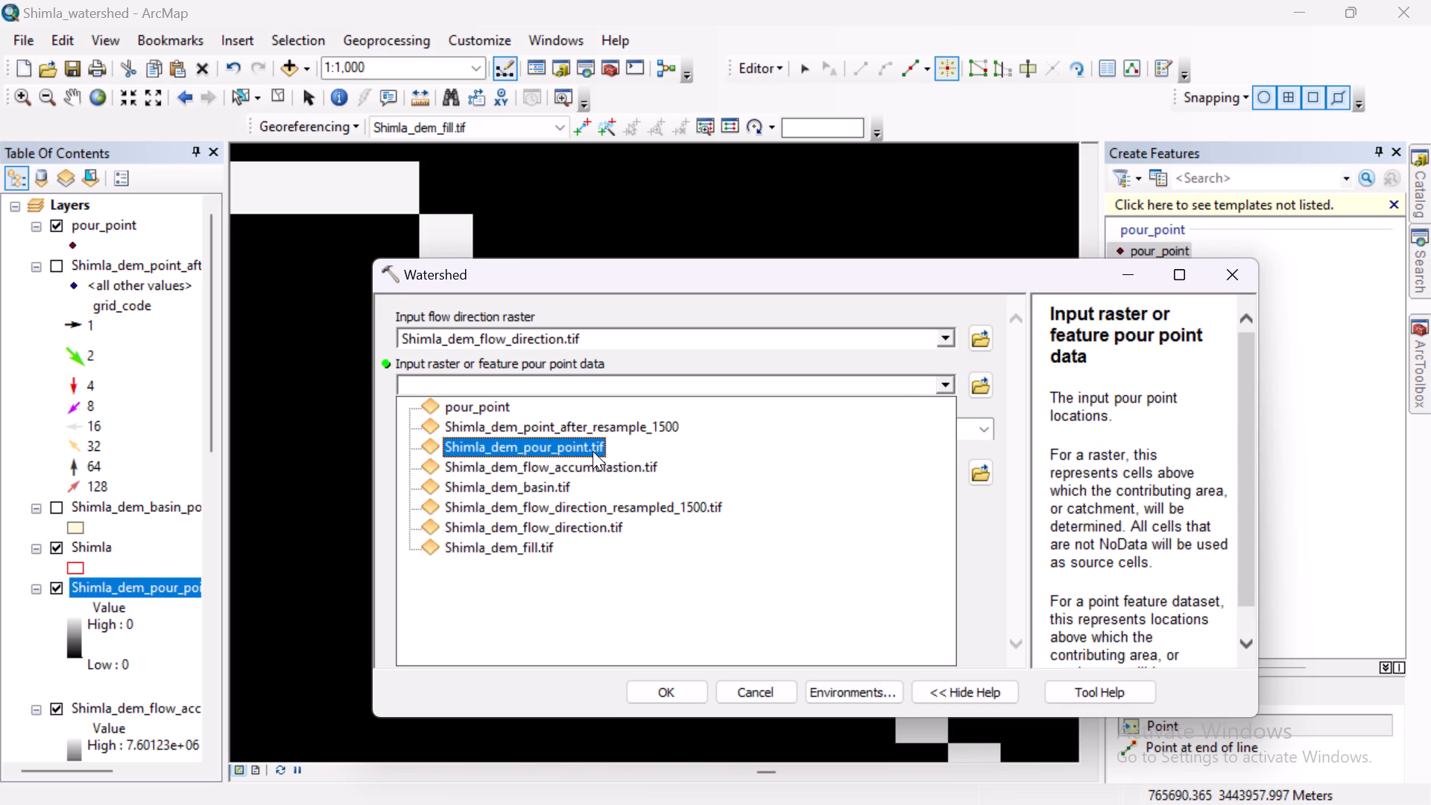
pyautogui.click(593, 451)
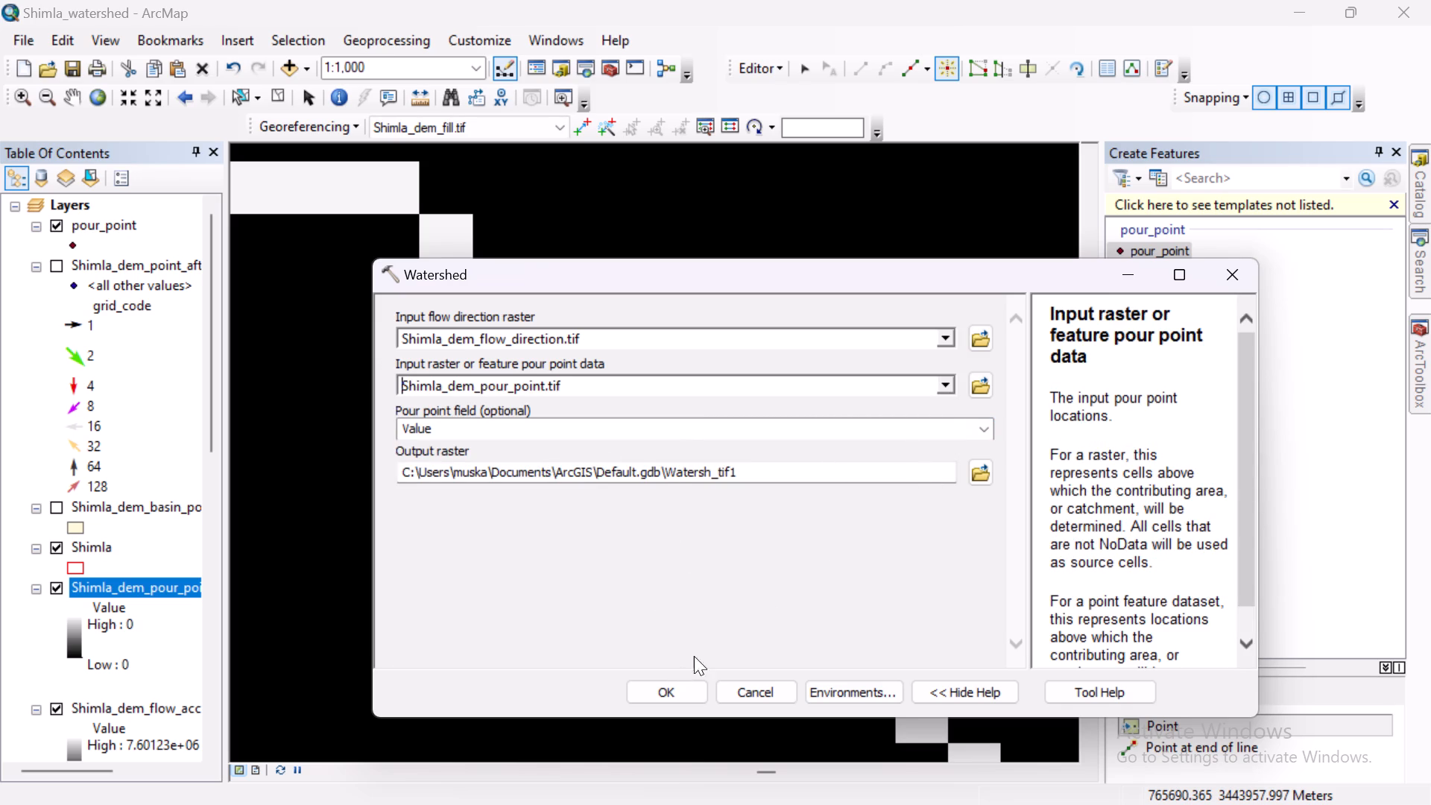
# Name the output raster Shimla_dem_watershed.tif in the ALOS PALSAR folder and run the Watershed tool.
pyautogui.click(980, 476)
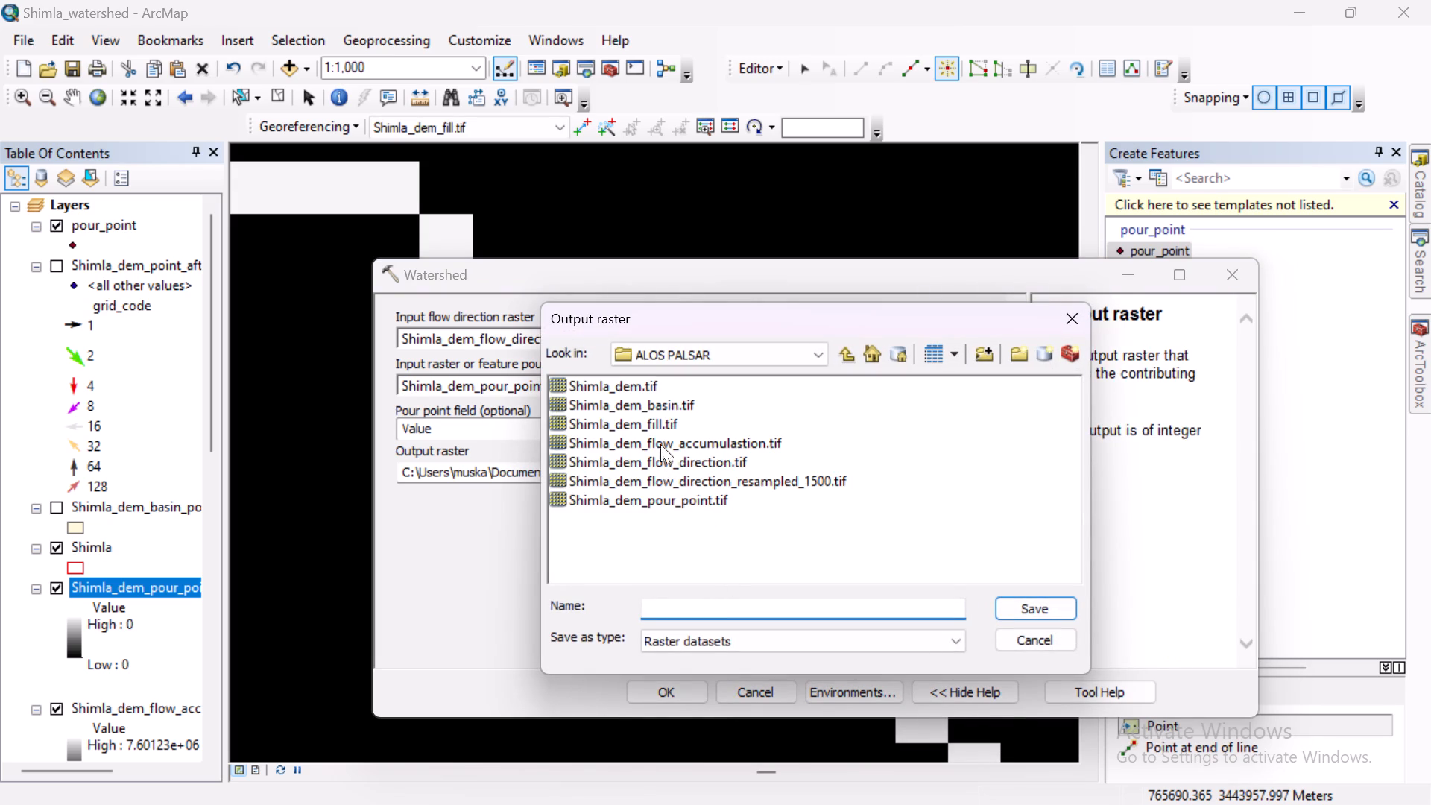
pyautogui.click(651, 504)
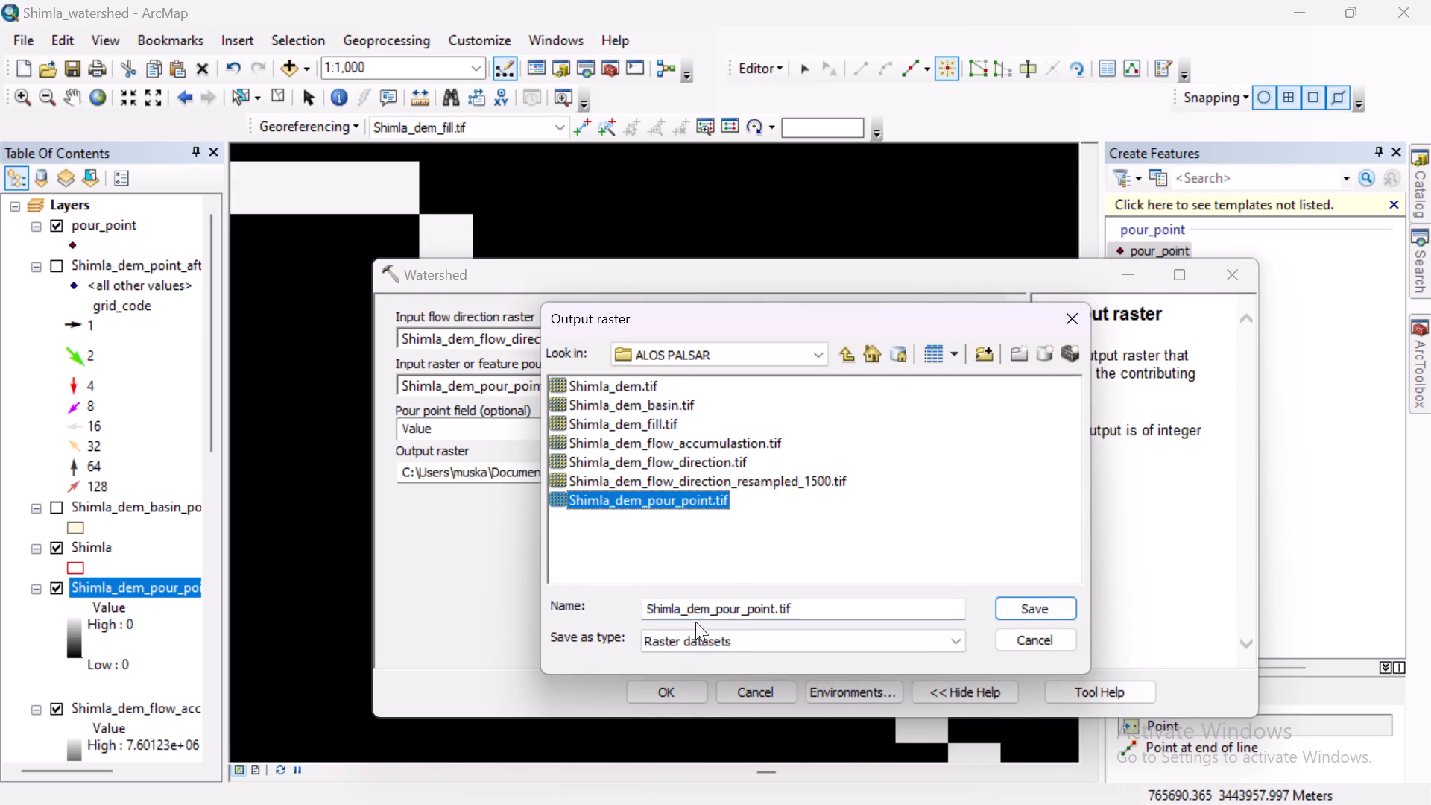
pyautogui.click(773, 613)
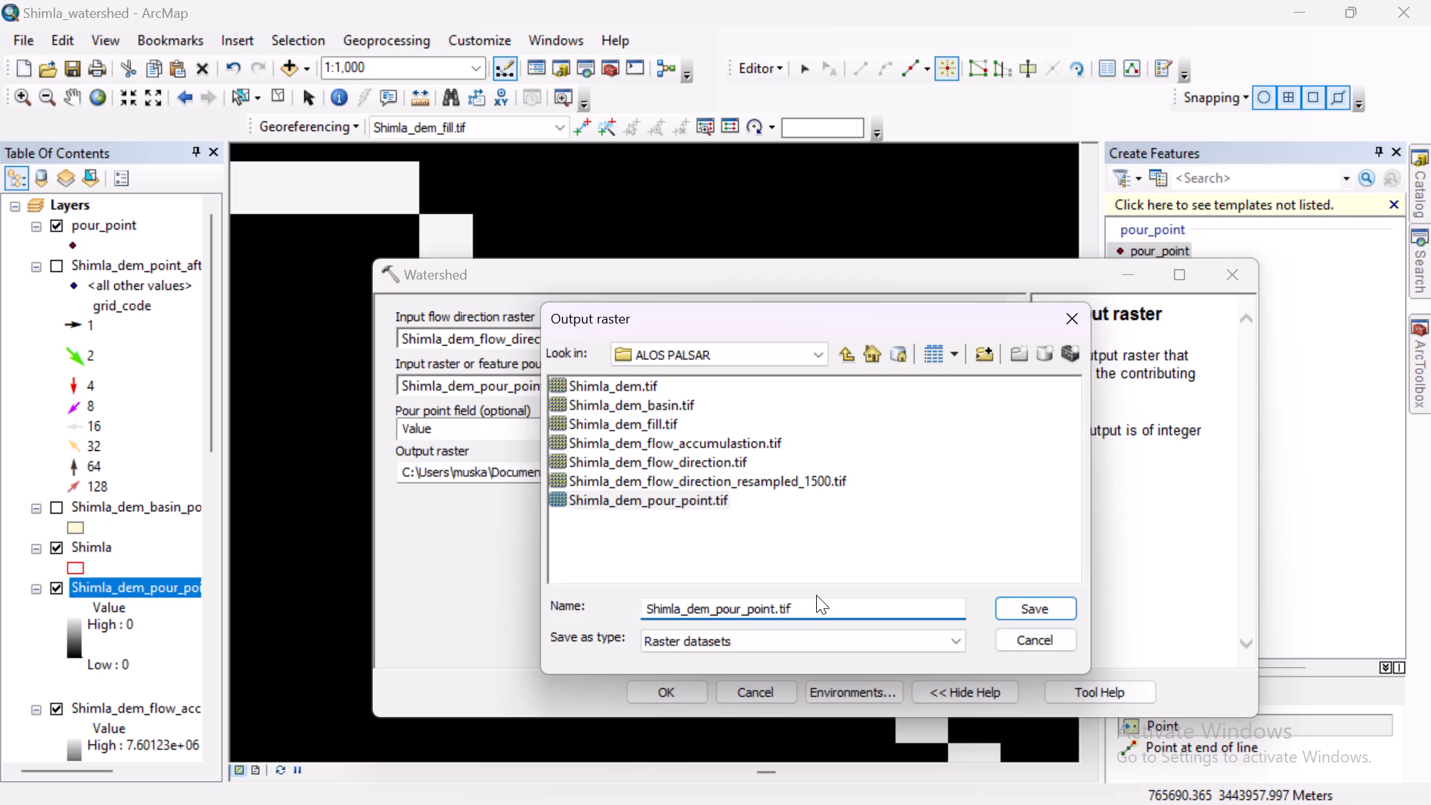
pyautogui.press('BackSpace')
pyautogui.press('BackSpace')
pyautogui.press('BackSpace')
pyautogui.press('BackSpace')
pyautogui.press('BackSpace')
pyautogui.press('BackSpace')
pyautogui.press('BackSpace')
pyautogui.press('BackSpace')
pyautogui.press('BackSpace')
pyautogui.press('BackSpace')
pyautogui.write('water')
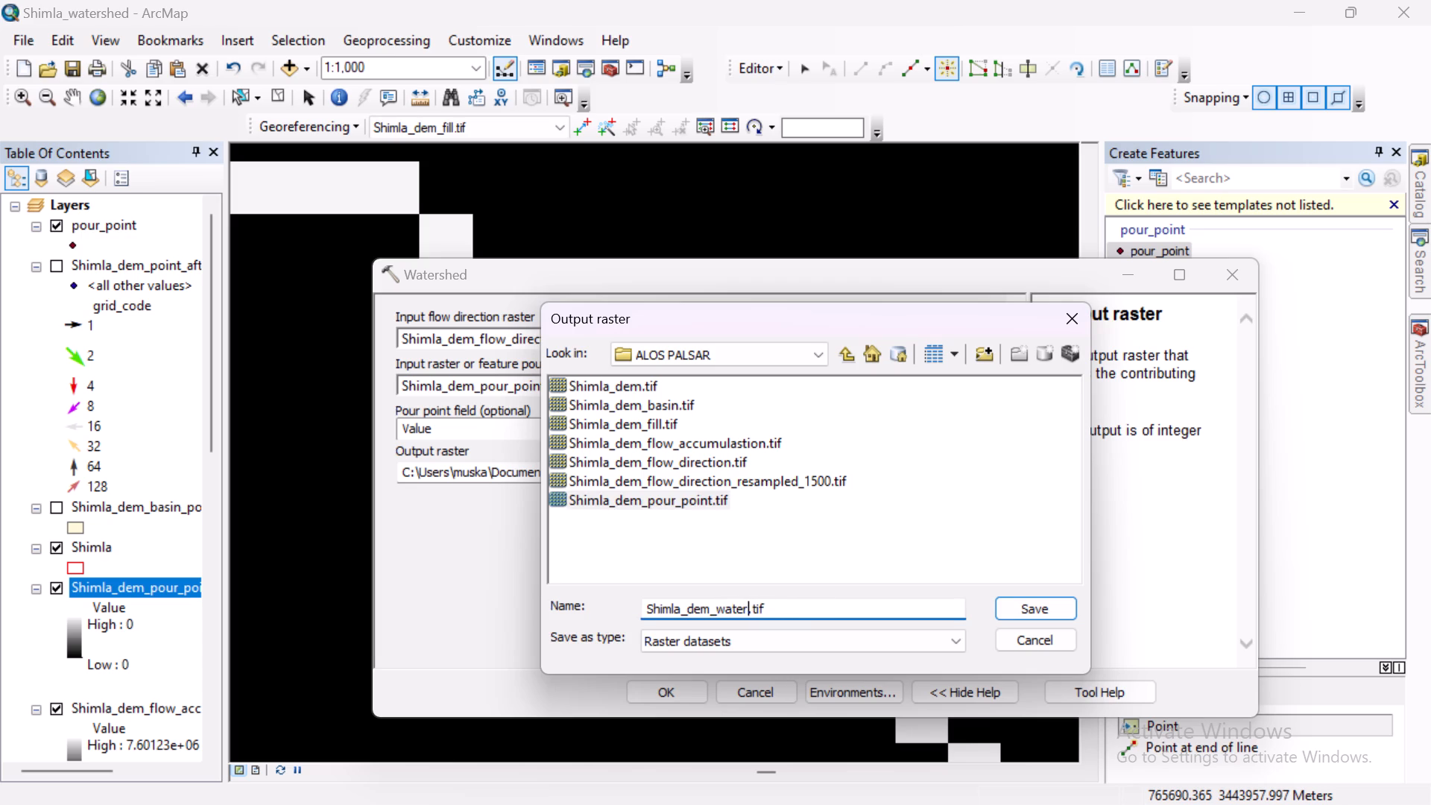
pyautogui.write('shed')
pyautogui.click(1032, 616)
pyautogui.click(677, 685)
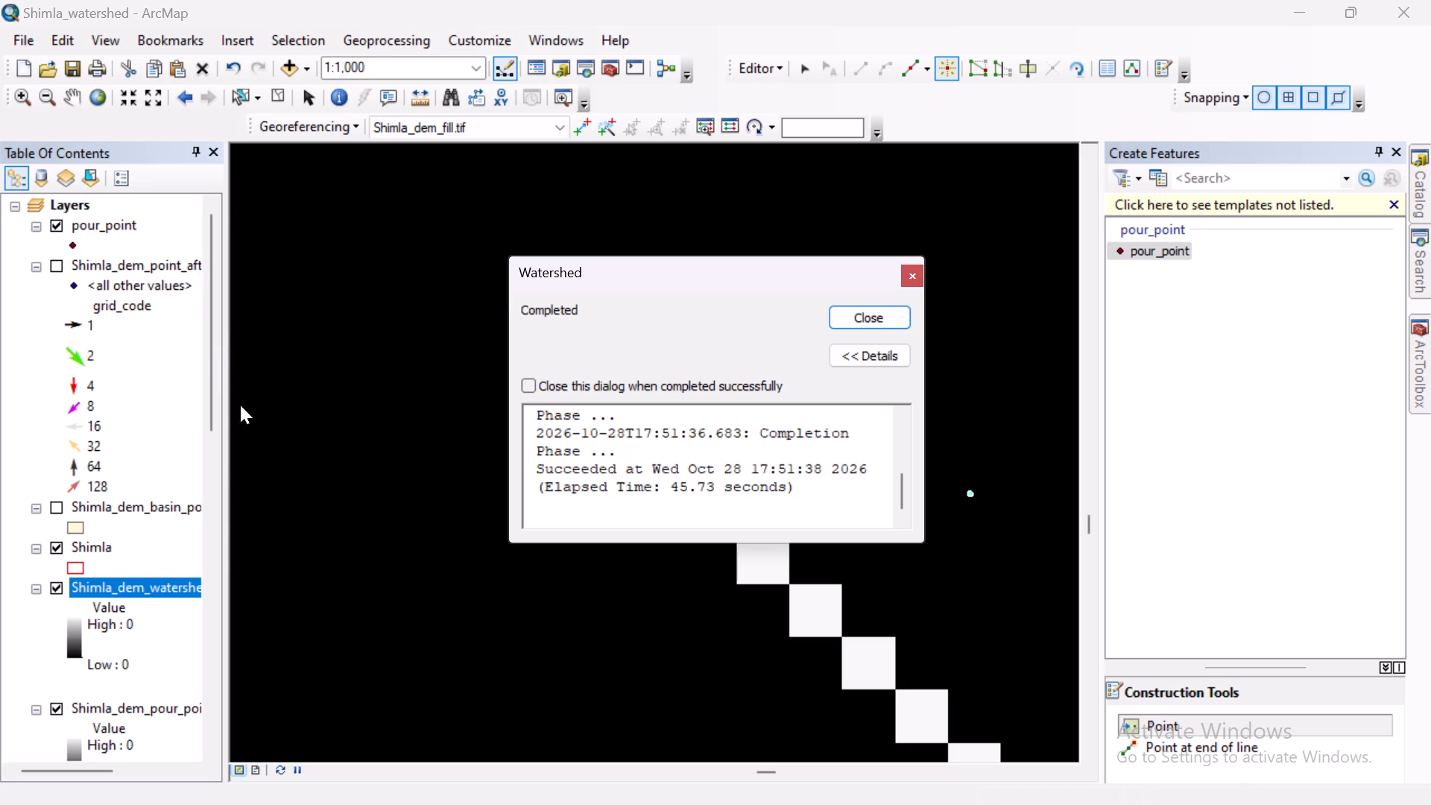
pyautogui.click(883, 323)
# Change the pour_point layer's marker symbol to the green Circle 3 style.
pyautogui.scroll(-2, 635, 429)
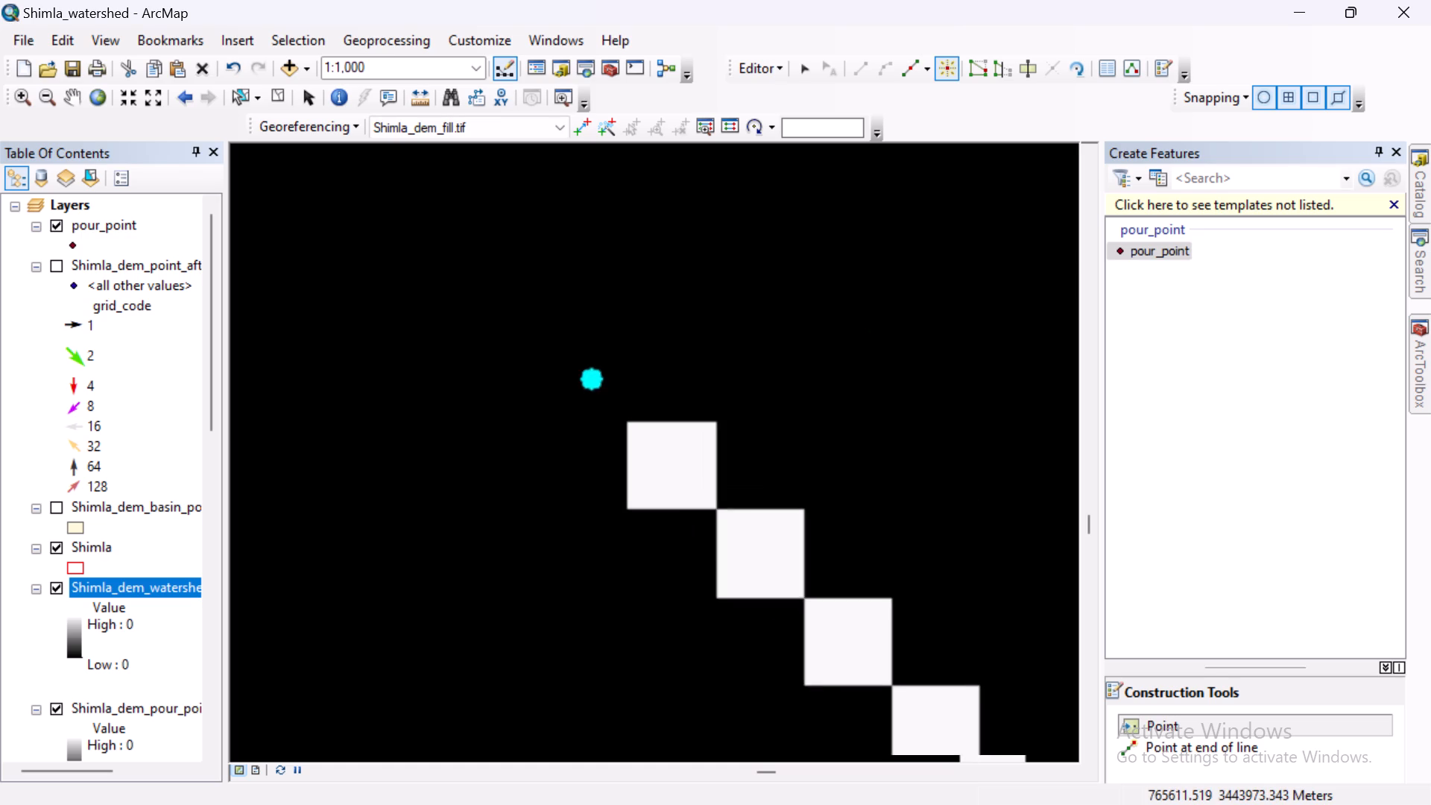
pyautogui.scroll(2, 631, 429)
pyautogui.click(78, 224)
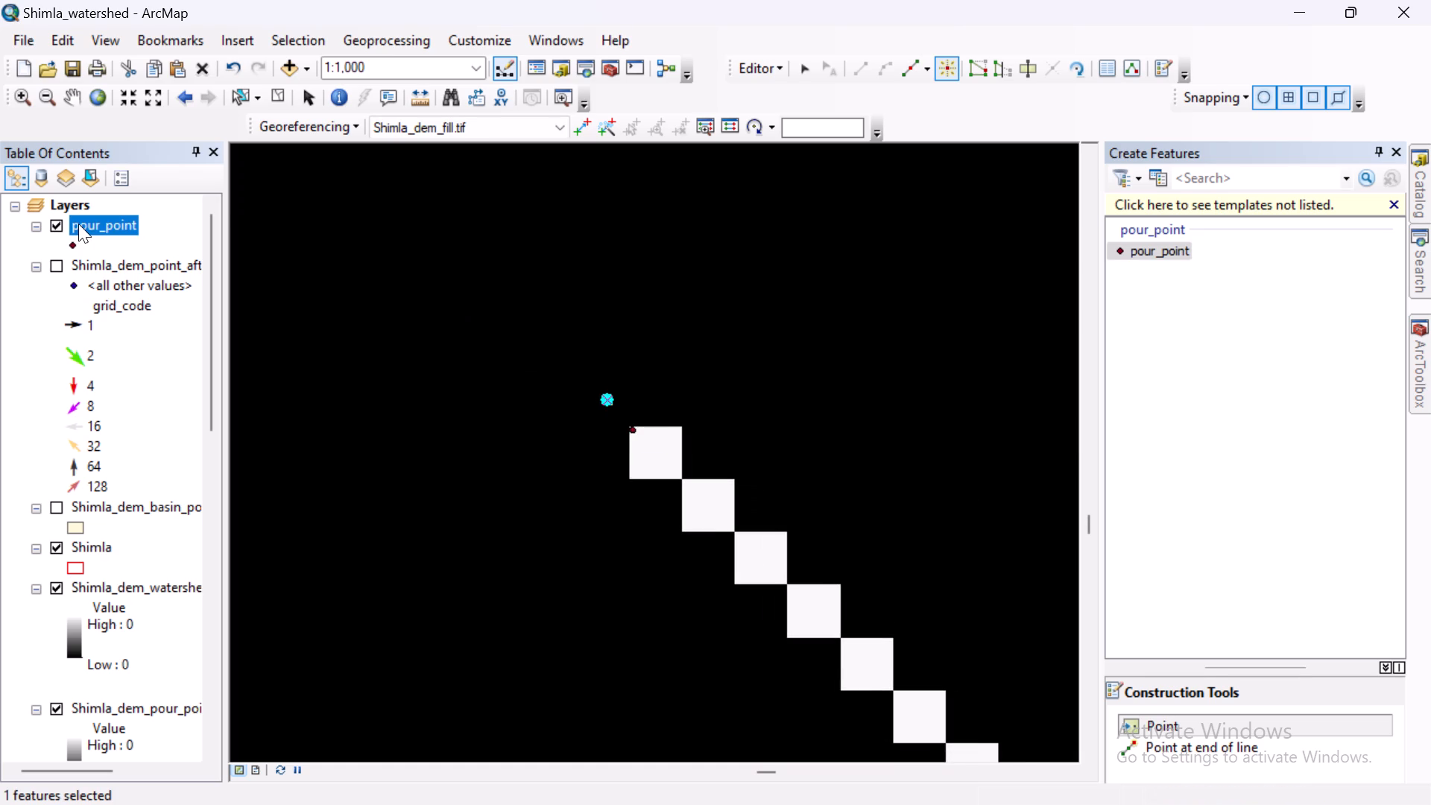
pyautogui.click(73, 241)
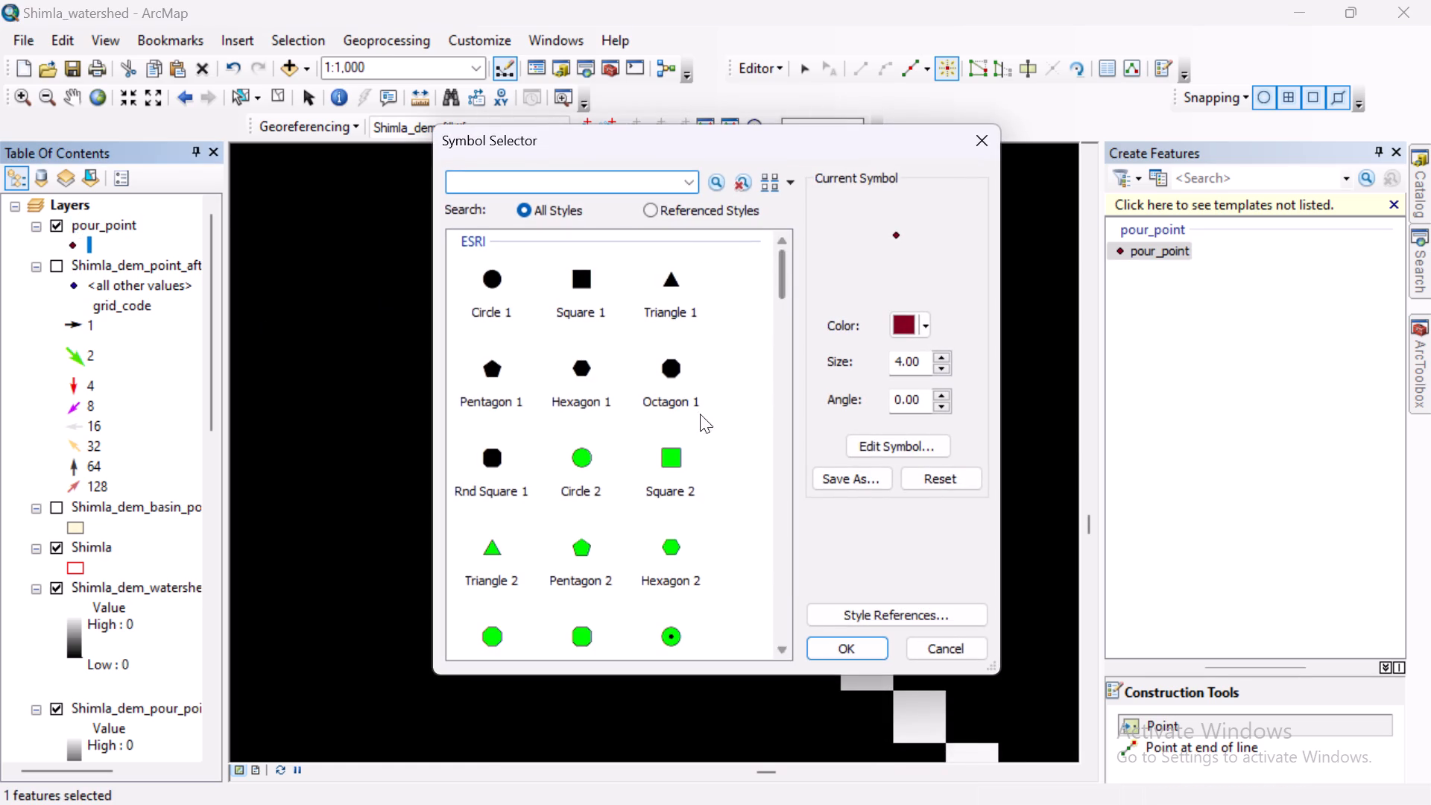
pyautogui.scroll(-2, 642, 432)
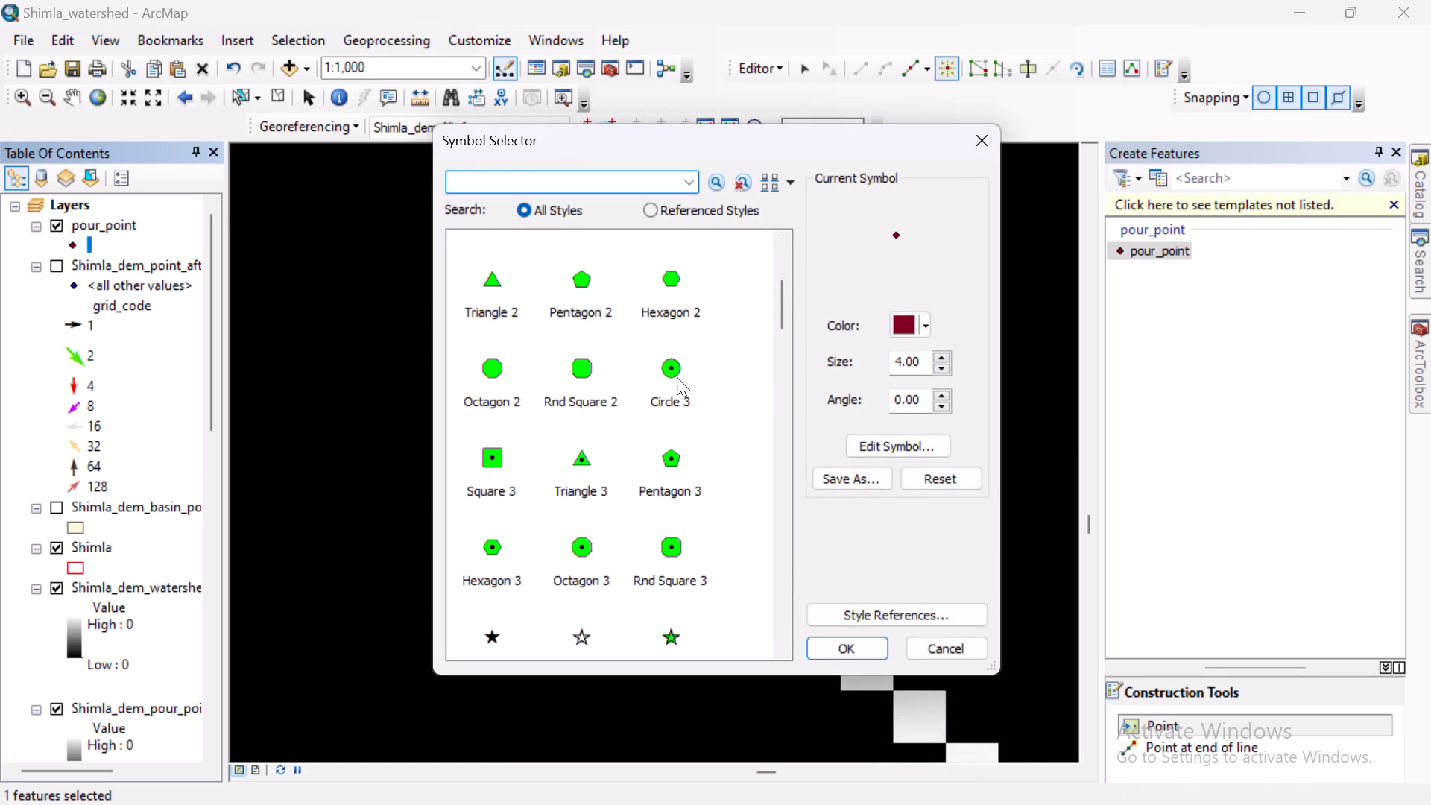
pyautogui.click(677, 377)
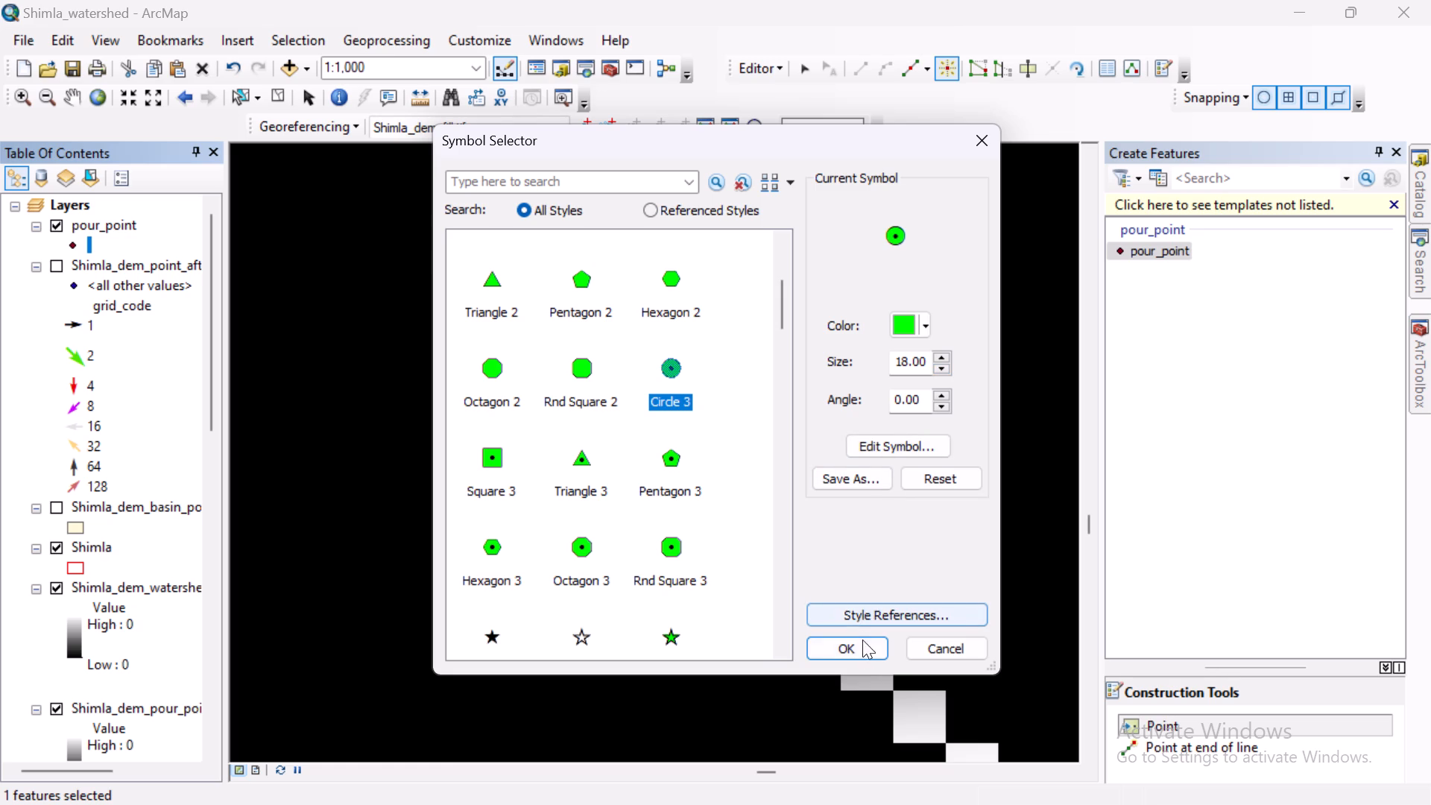
pyautogui.click(861, 649)
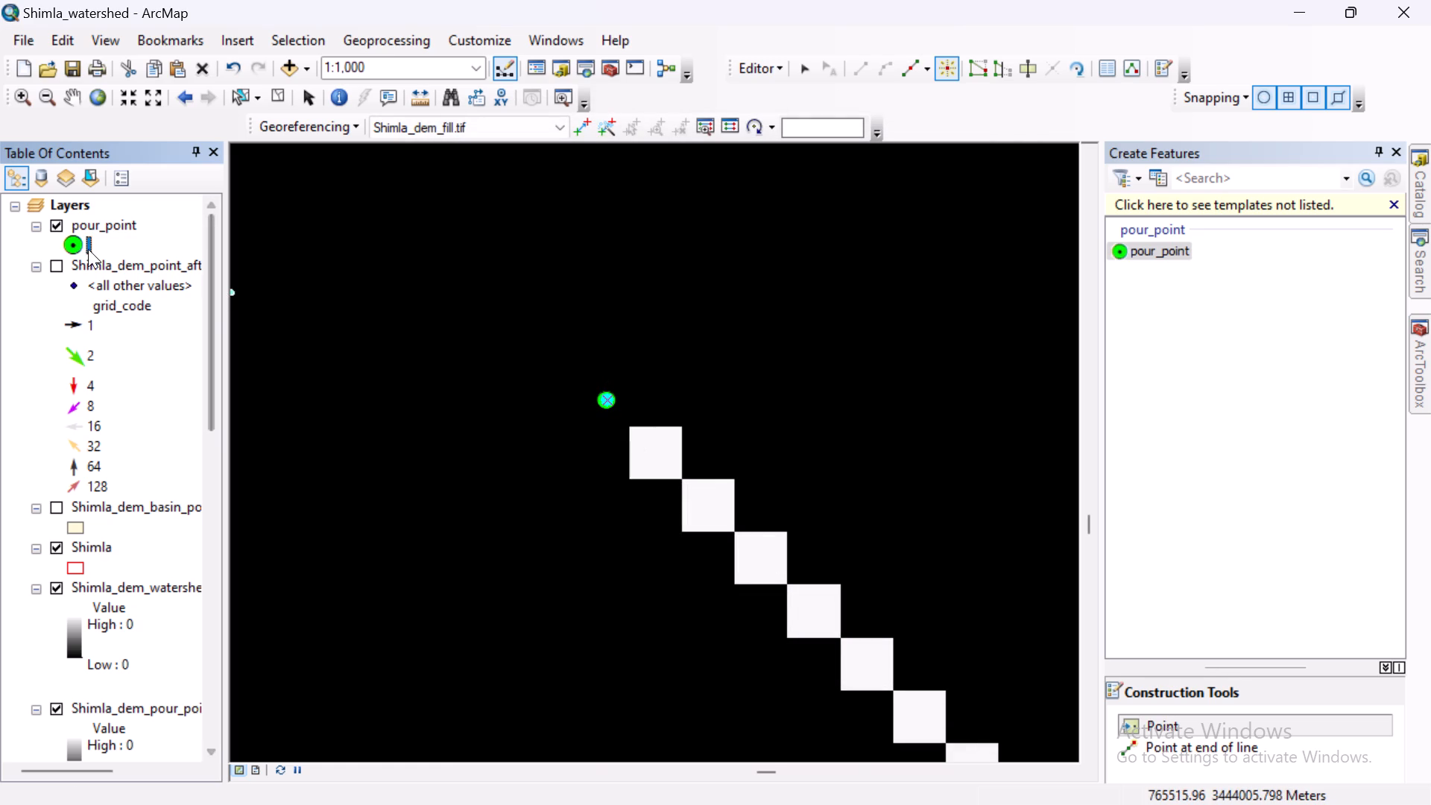
pyautogui.click(87, 247)
# Examine the pour point's position on the drainage line at smaller scales, briefly showing the Shimla_dem_point_after_resample_1500 arrows.
pyautogui.scroll(-5, 677, 412)
pyautogui.scroll(15, 677, 412)
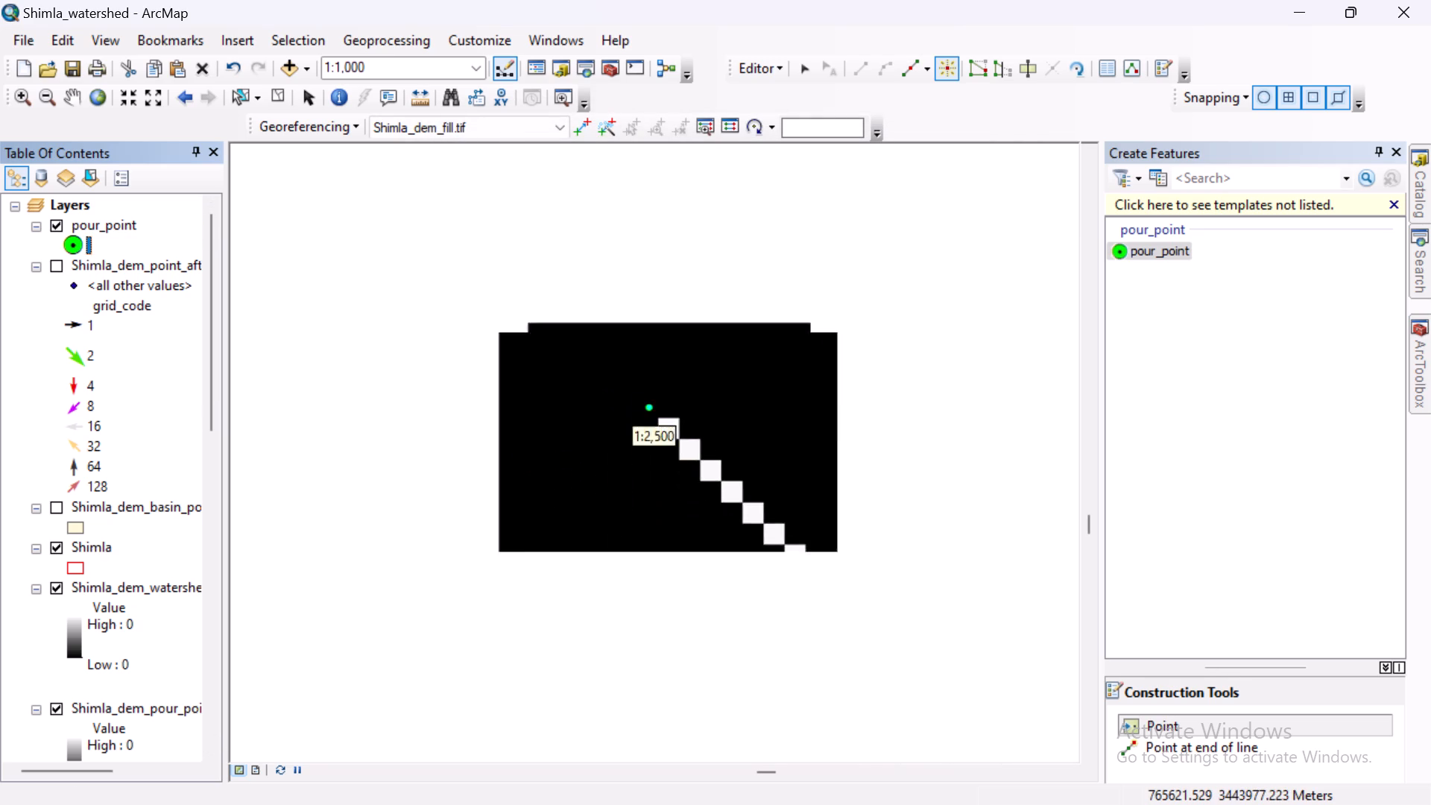
pyautogui.scroll(7, 677, 412)
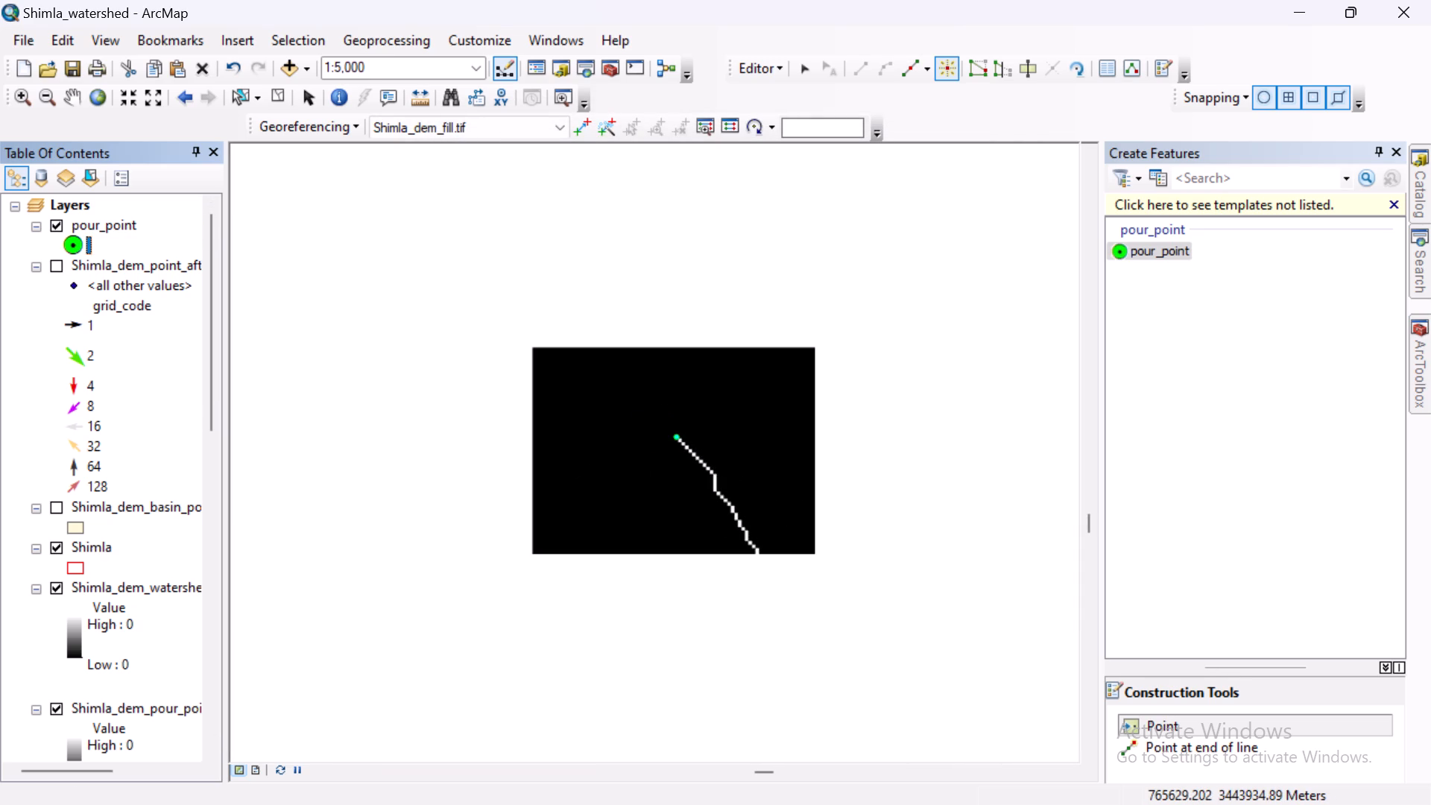
pyautogui.scroll(3, 707, 422)
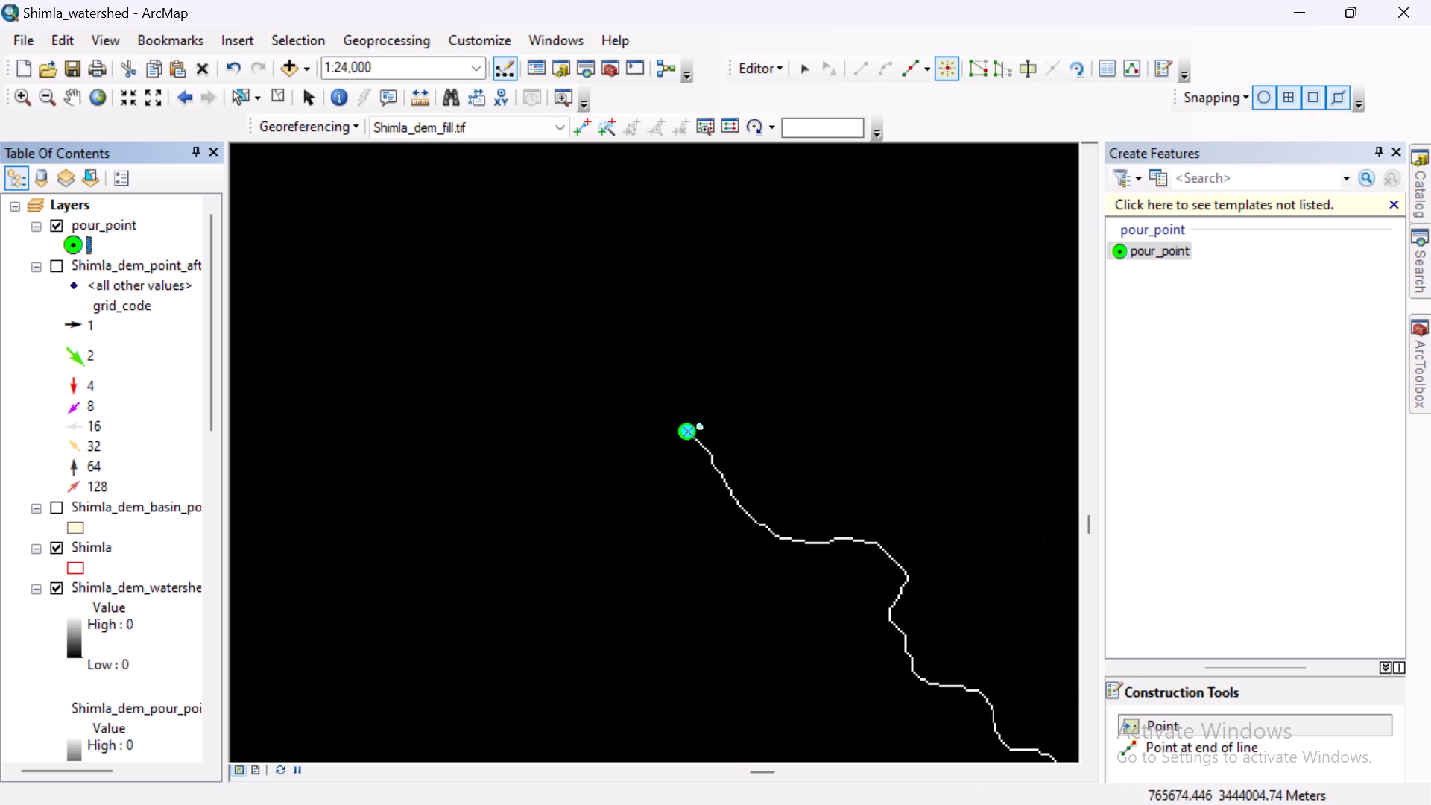
pyautogui.scroll(4, 713, 426)
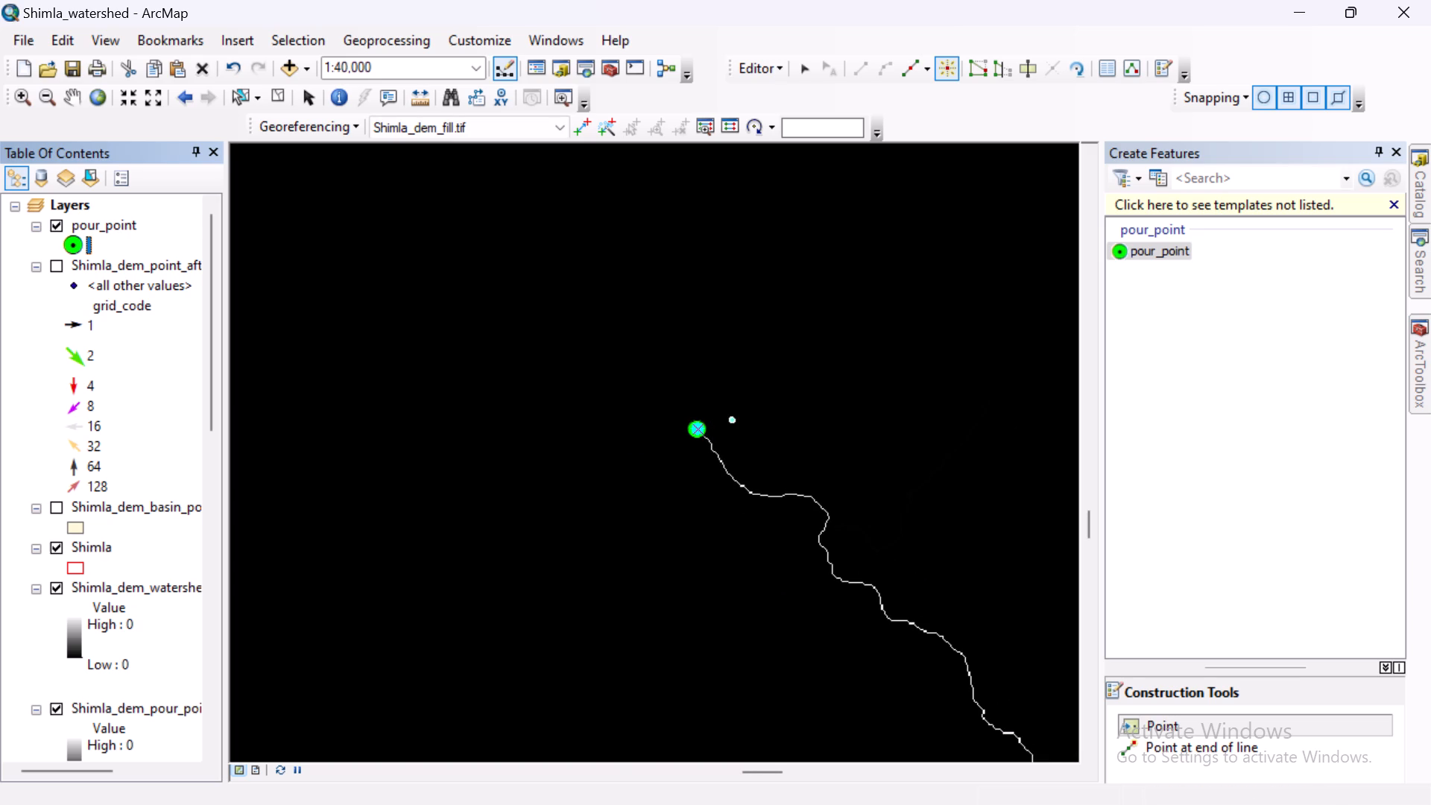
pyautogui.scroll(-2, 732, 420)
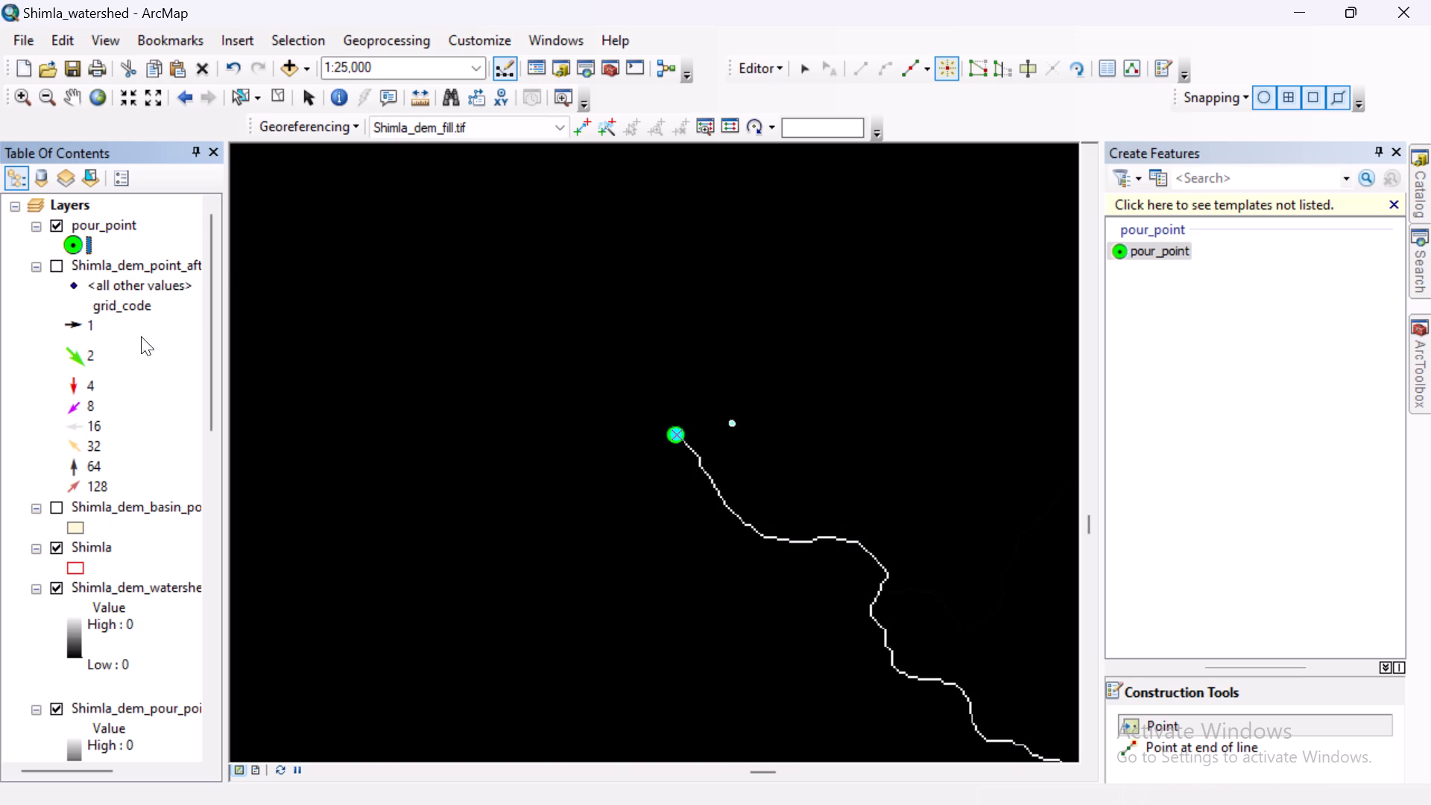
pyautogui.click(51, 262)
pyautogui.click(51, 262)
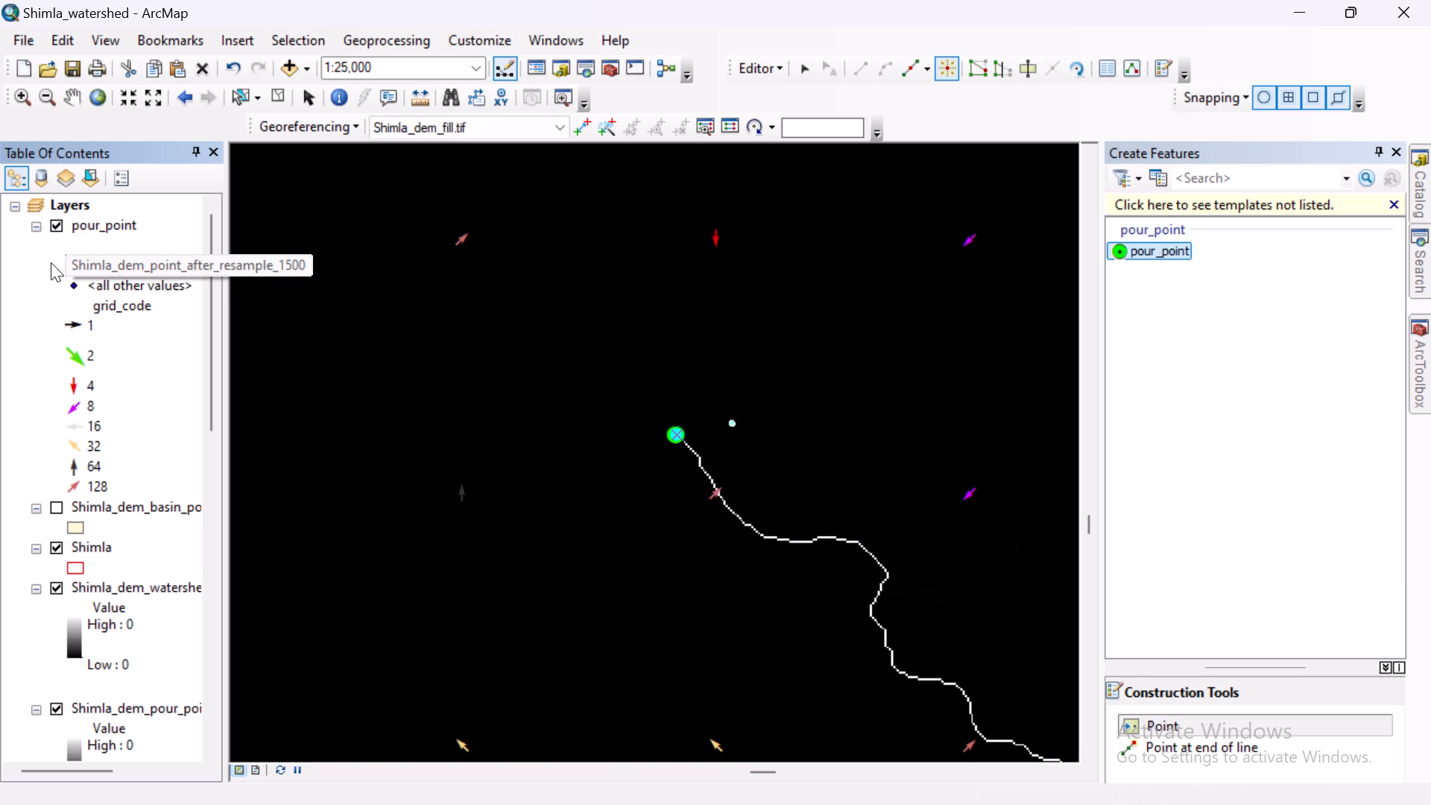
# Widen the table of contents so the longer layer names can be read.
pyautogui.scroll(-1, 92, 380)
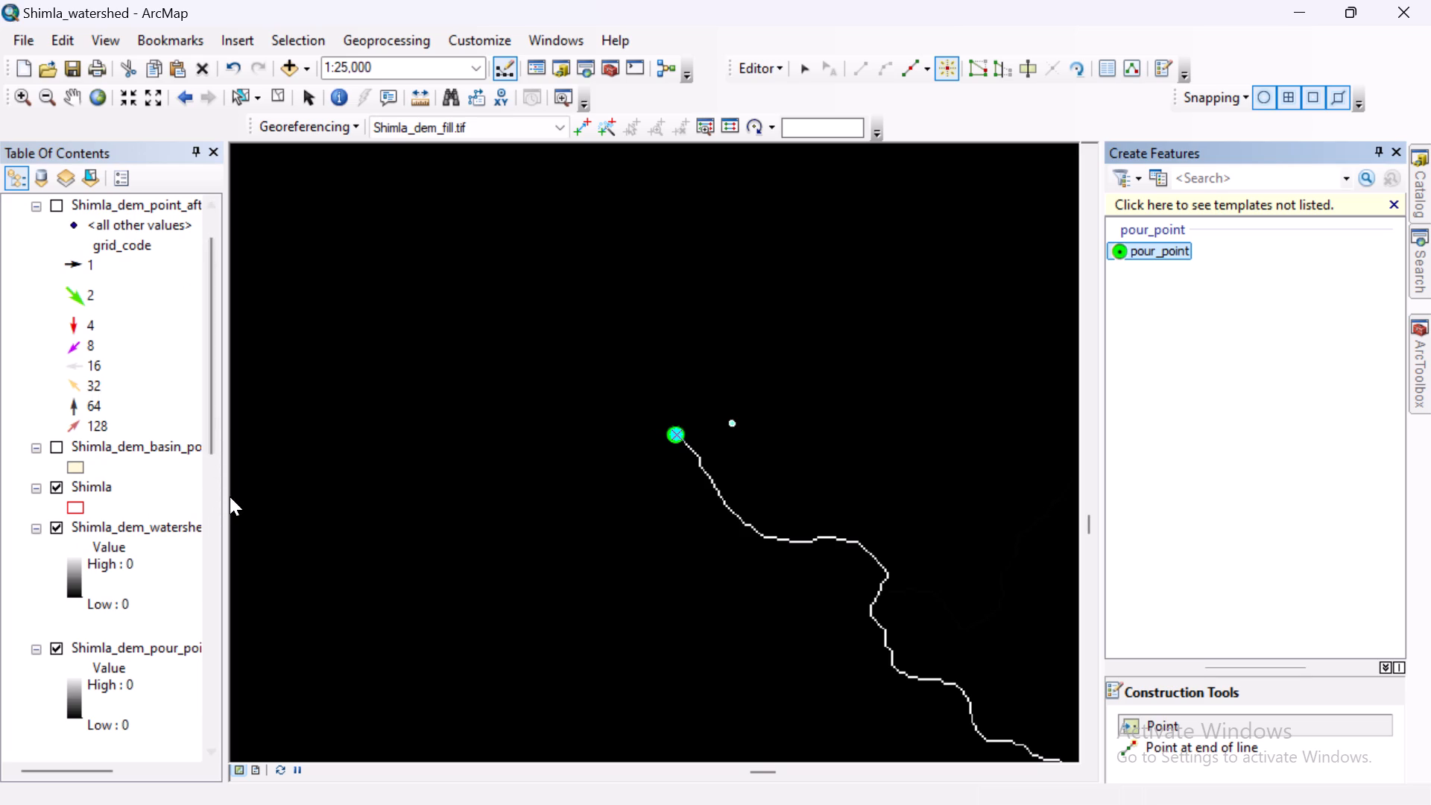
pyautogui.moveTo(224, 500); pyautogui.dragTo(277, 495)
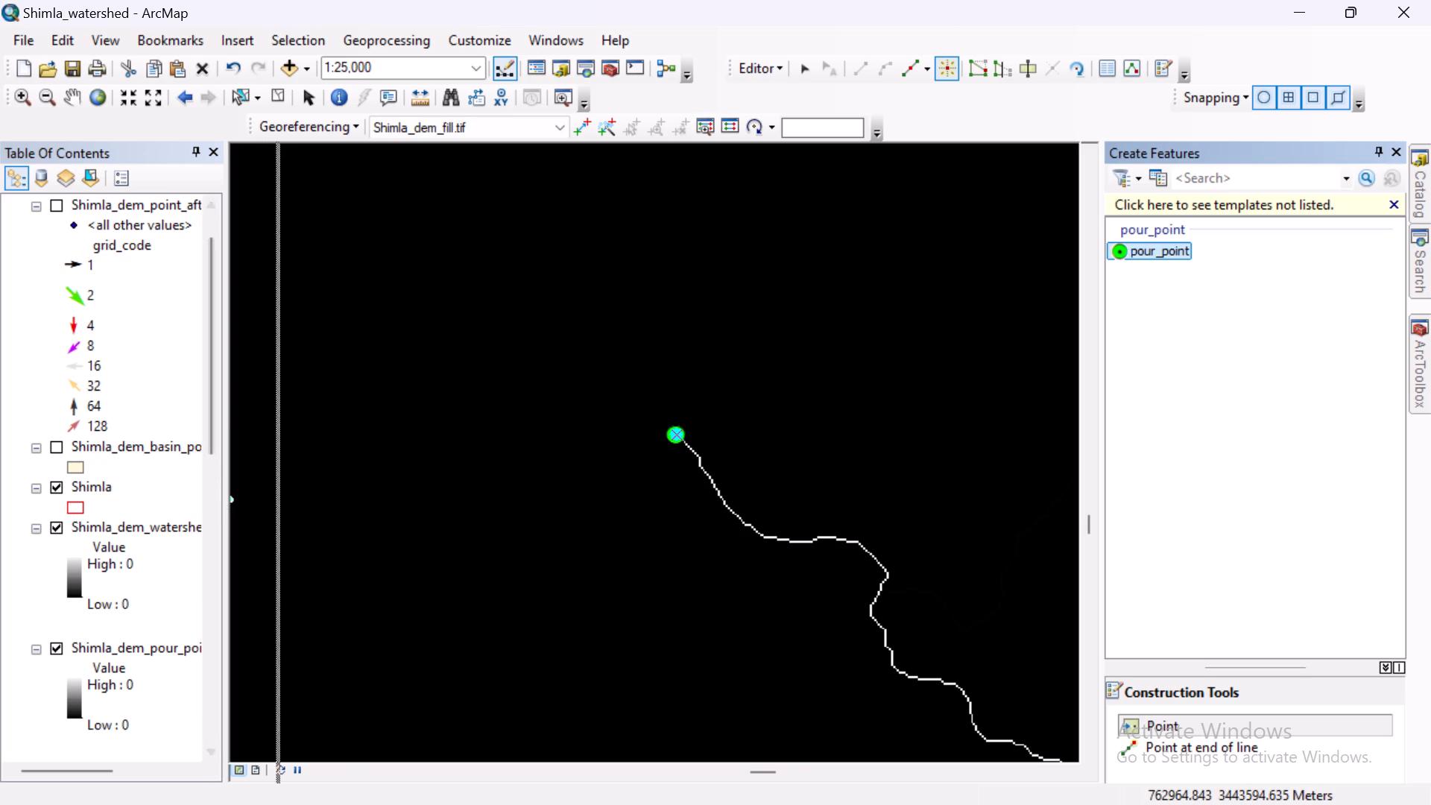
pyautogui.moveTo(277, 495); pyautogui.dragTo(285, 495)
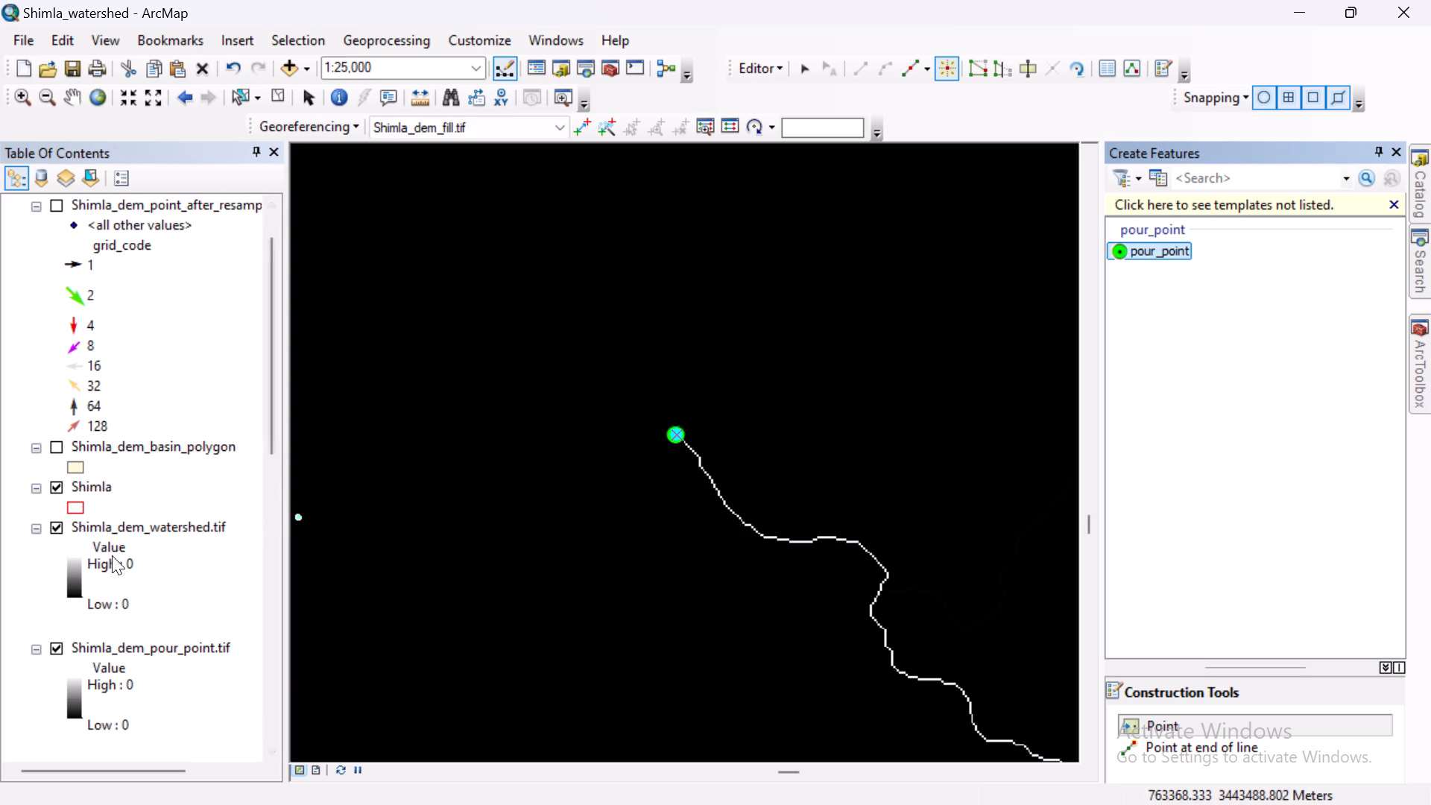
# Review the watershed, pour point, flow accumulation and basin raster layers and their value ranges in the layer list.
pyautogui.scroll(-3, 177, 561)
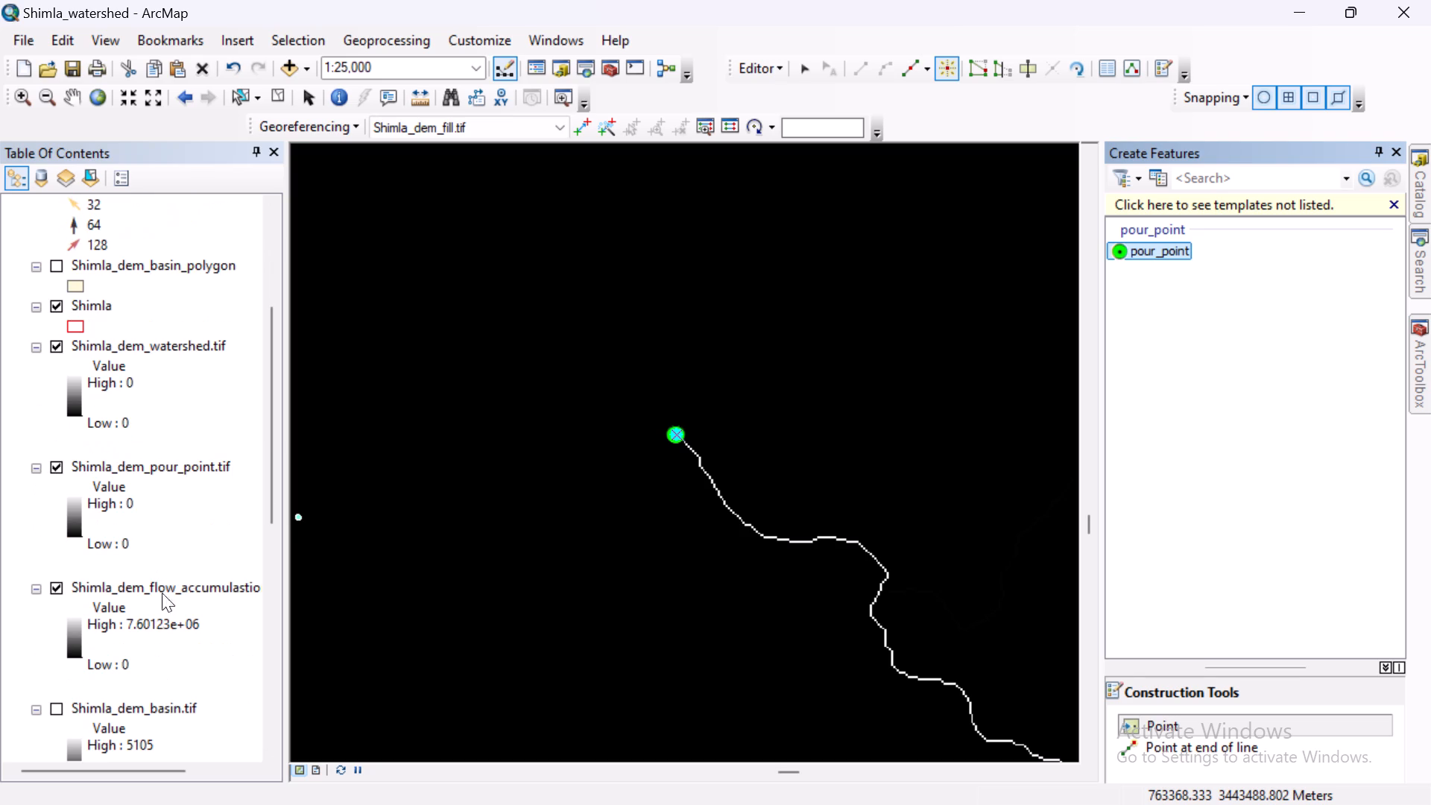
pyautogui.scroll(-1, 130, 558)
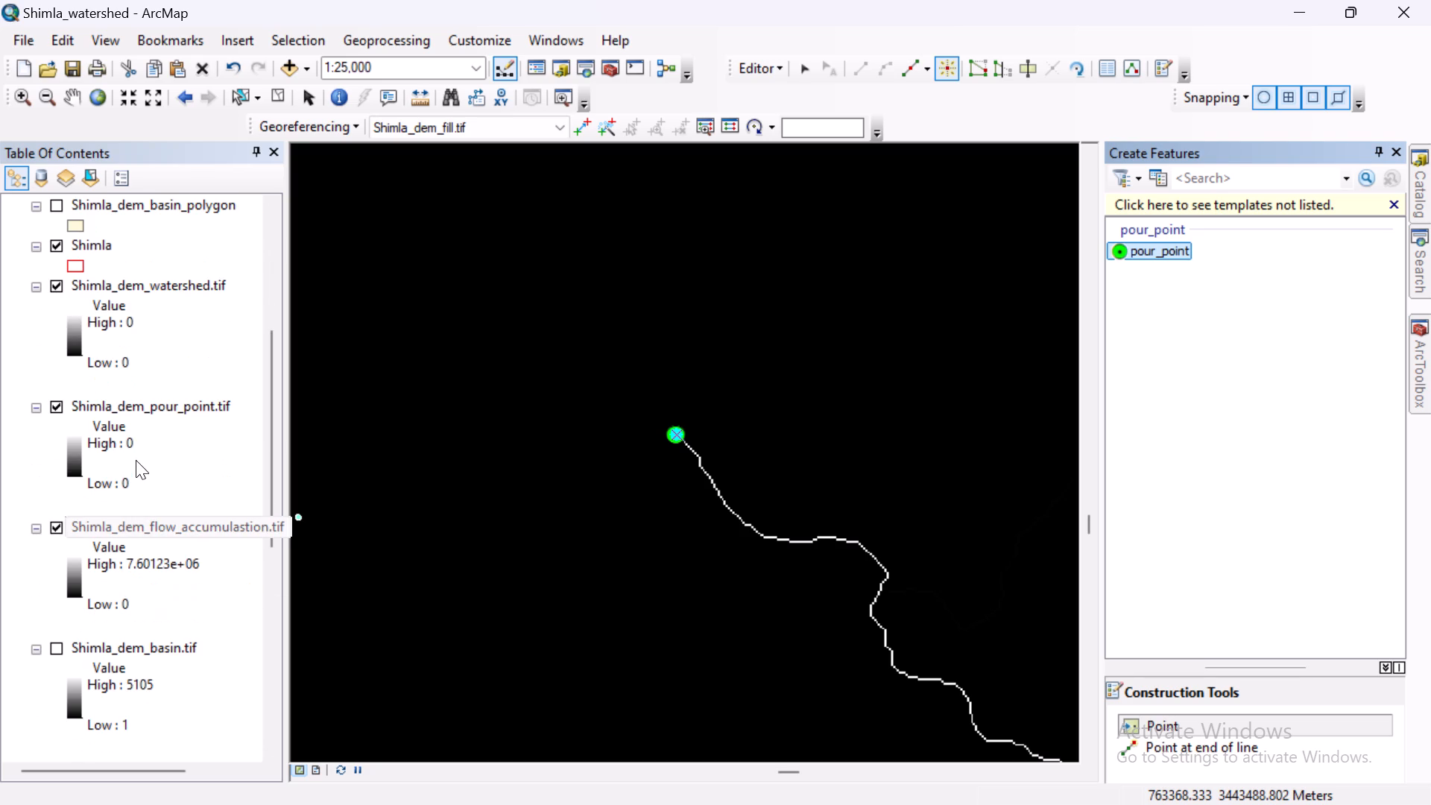
pyautogui.scroll(1, 136, 460)
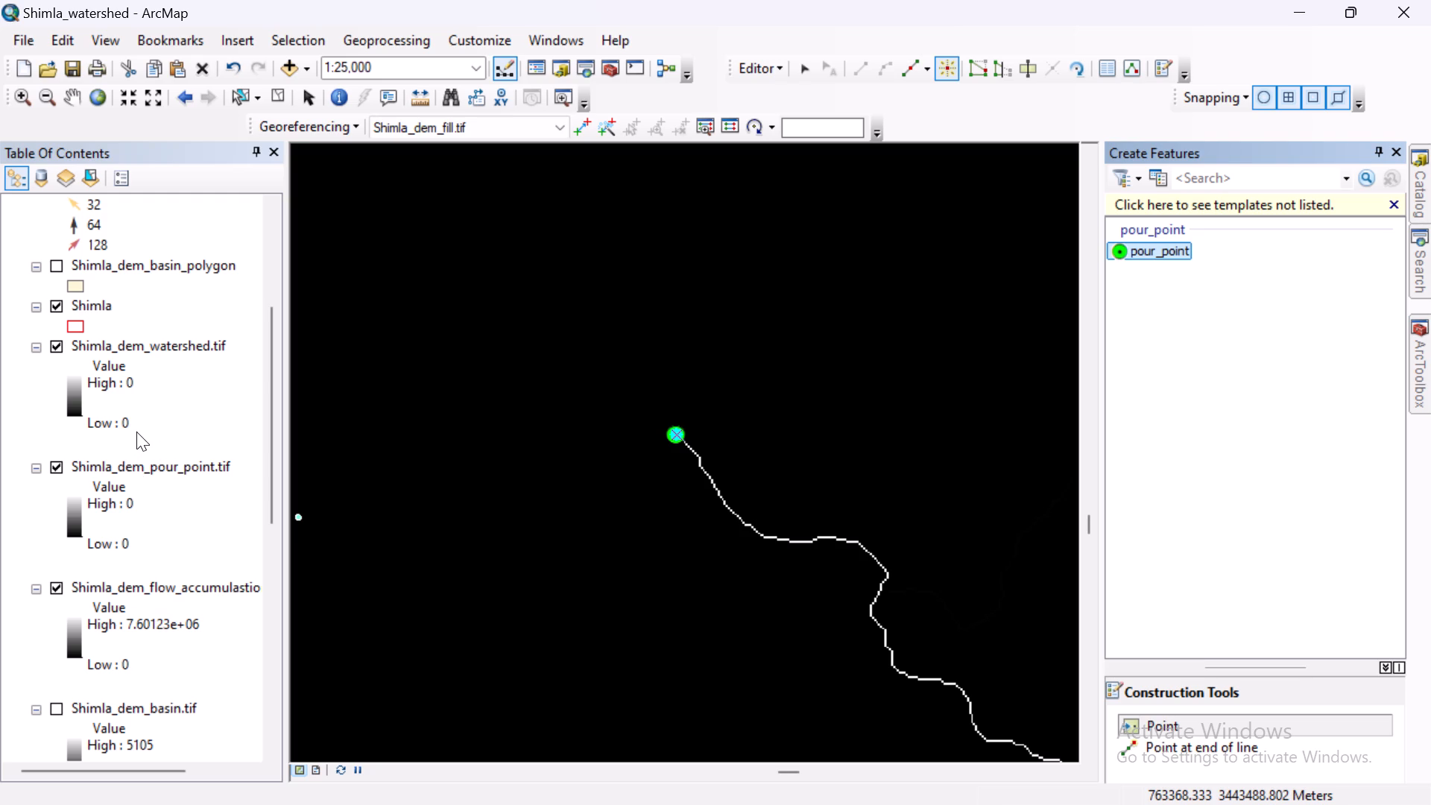
pyautogui.scroll(-4, 163, 451)
pyautogui.scroll(2, 163, 451)
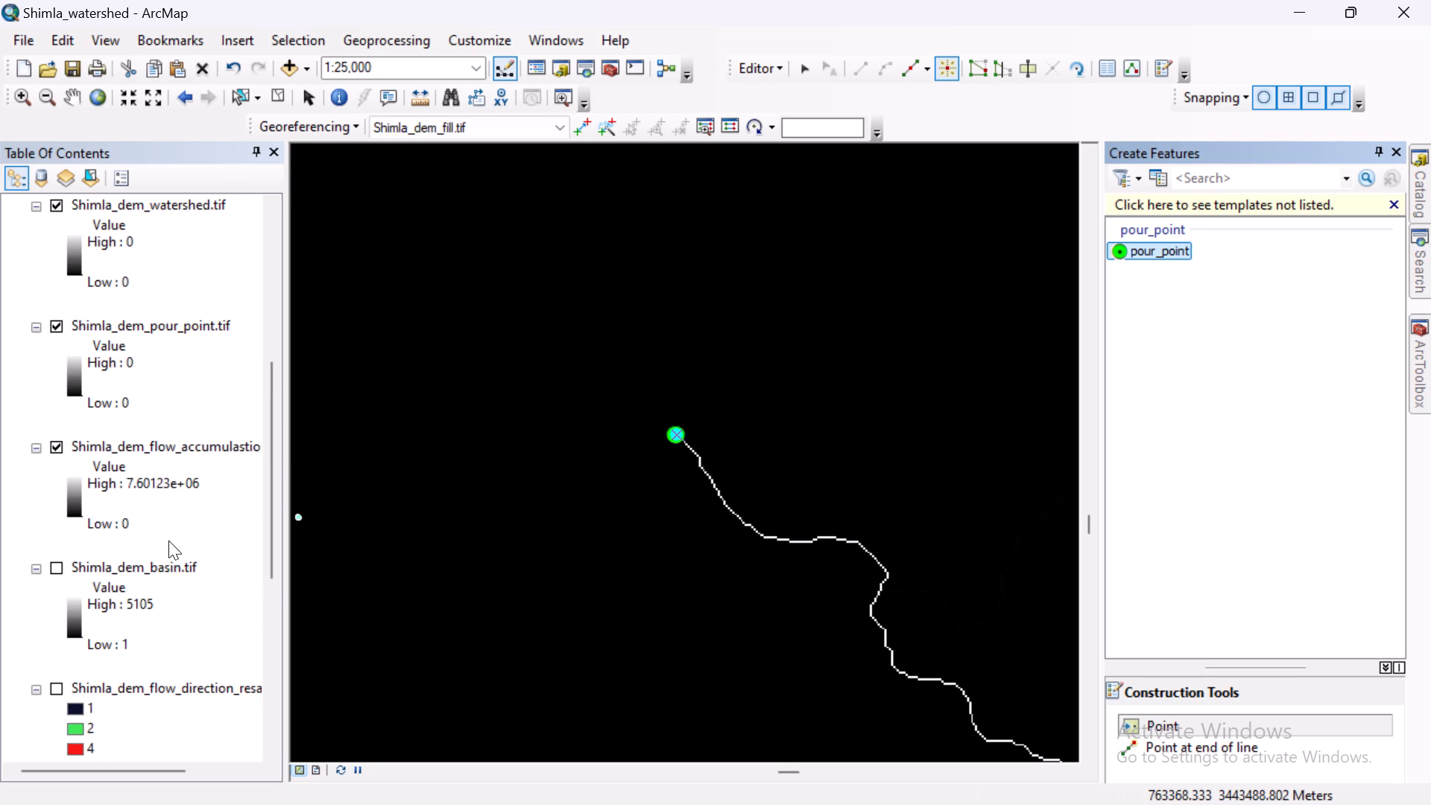